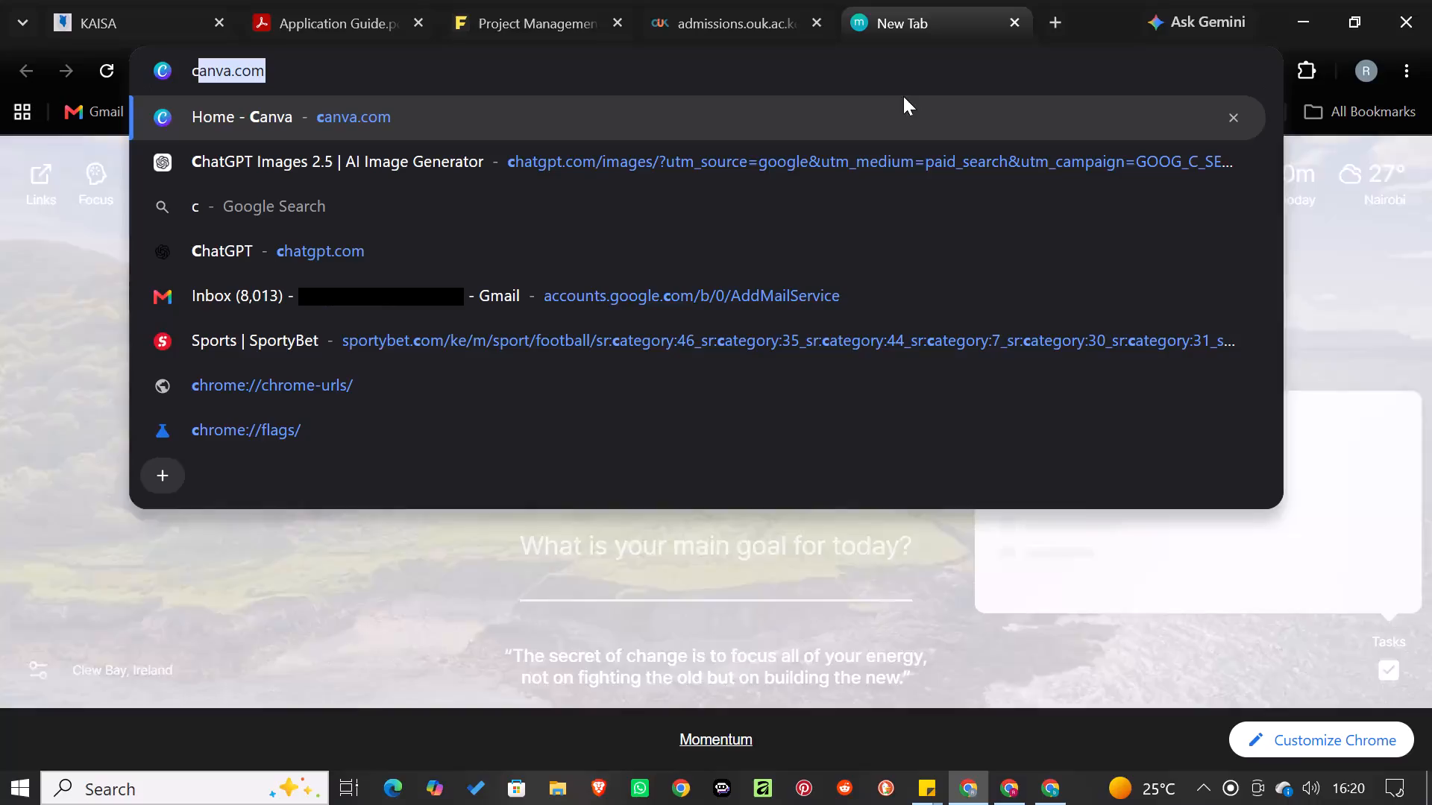
Go to canva.com and open the recent "Red White and Black Modern..." design about El Niño rains and workplace safety.
{"action": "left_click", "coordinate": [900, 101]}
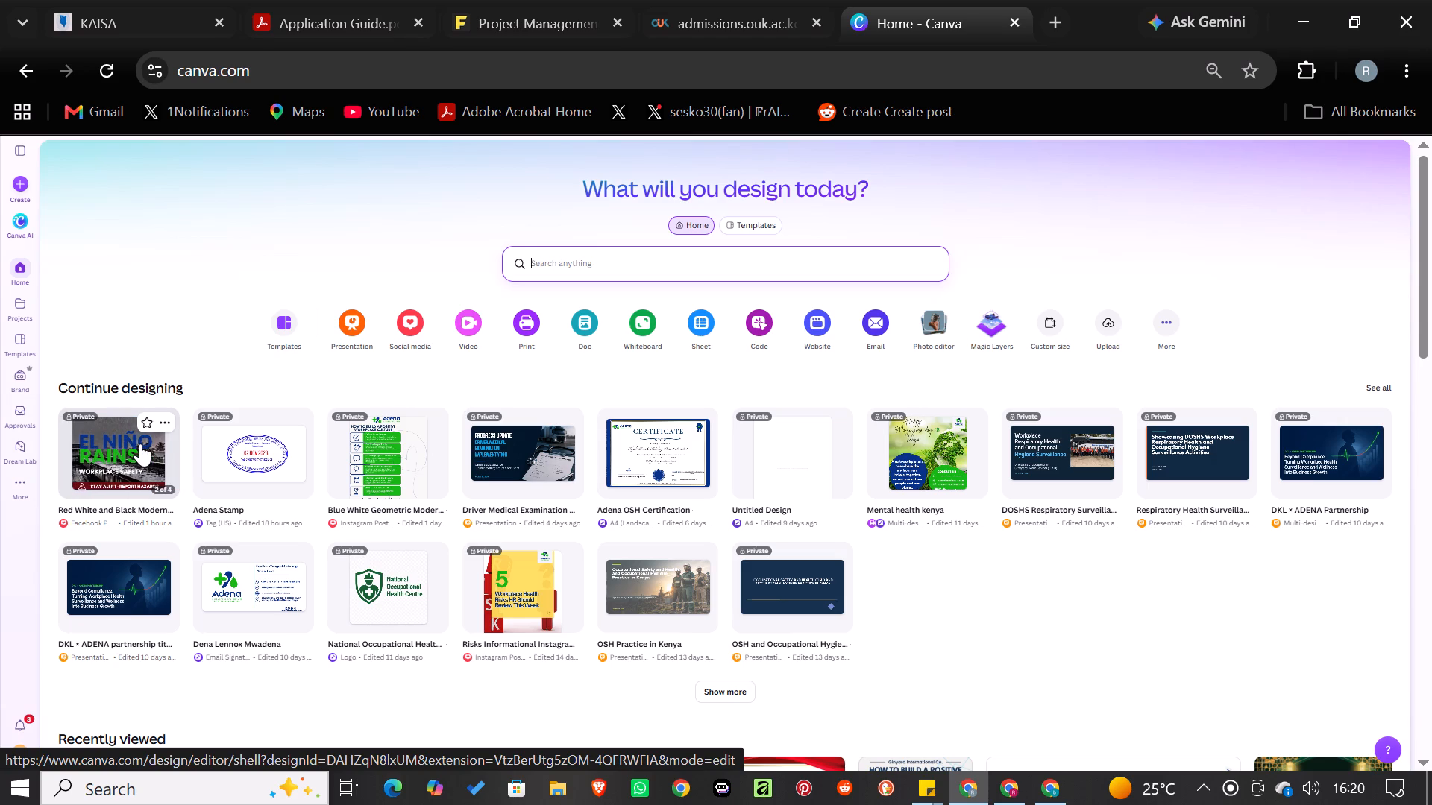
{"action": "left_click", "coordinate": [140, 443]}
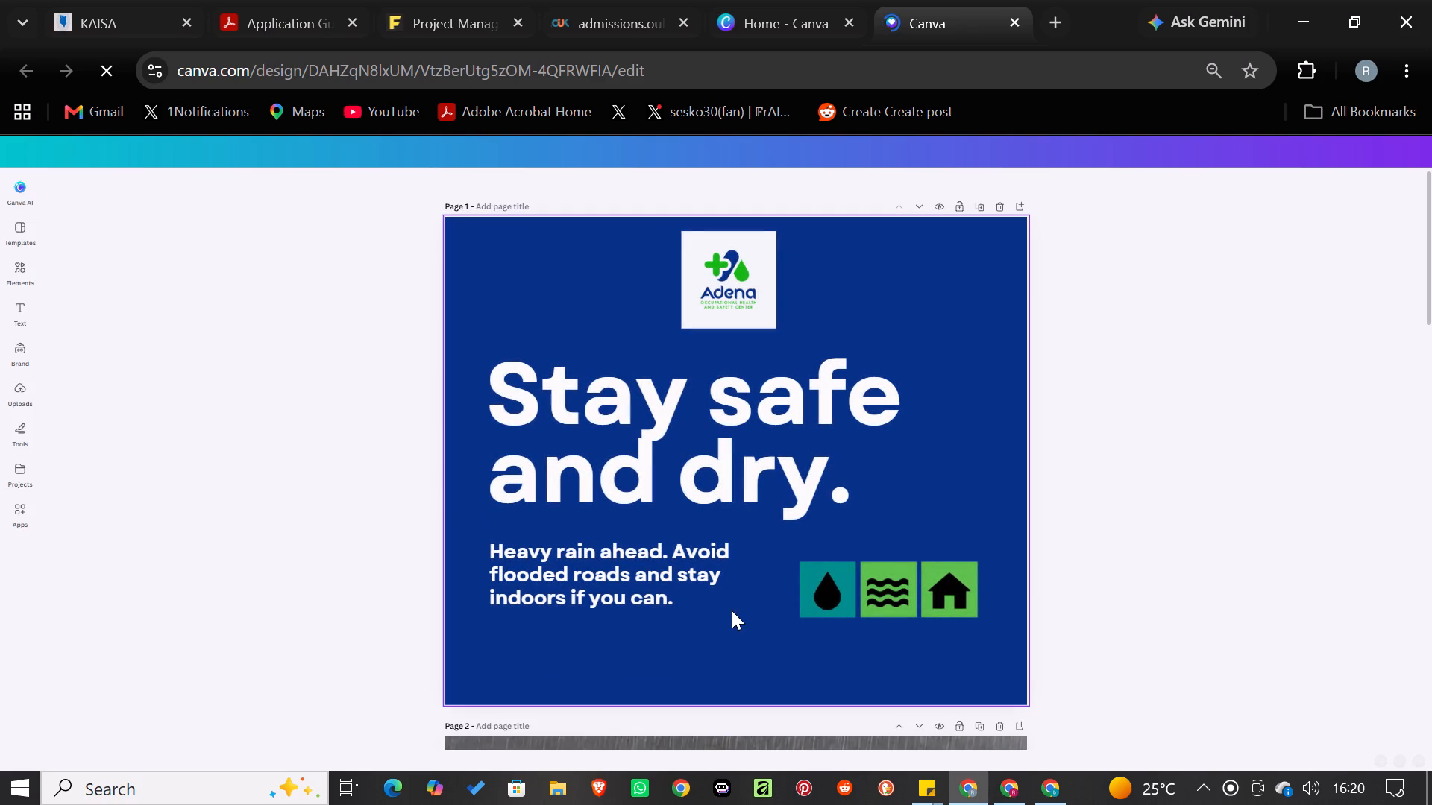
Select the black water-drop icon in the teal square on page 1.
{"action": "left_click", "coordinate": [838, 571]}
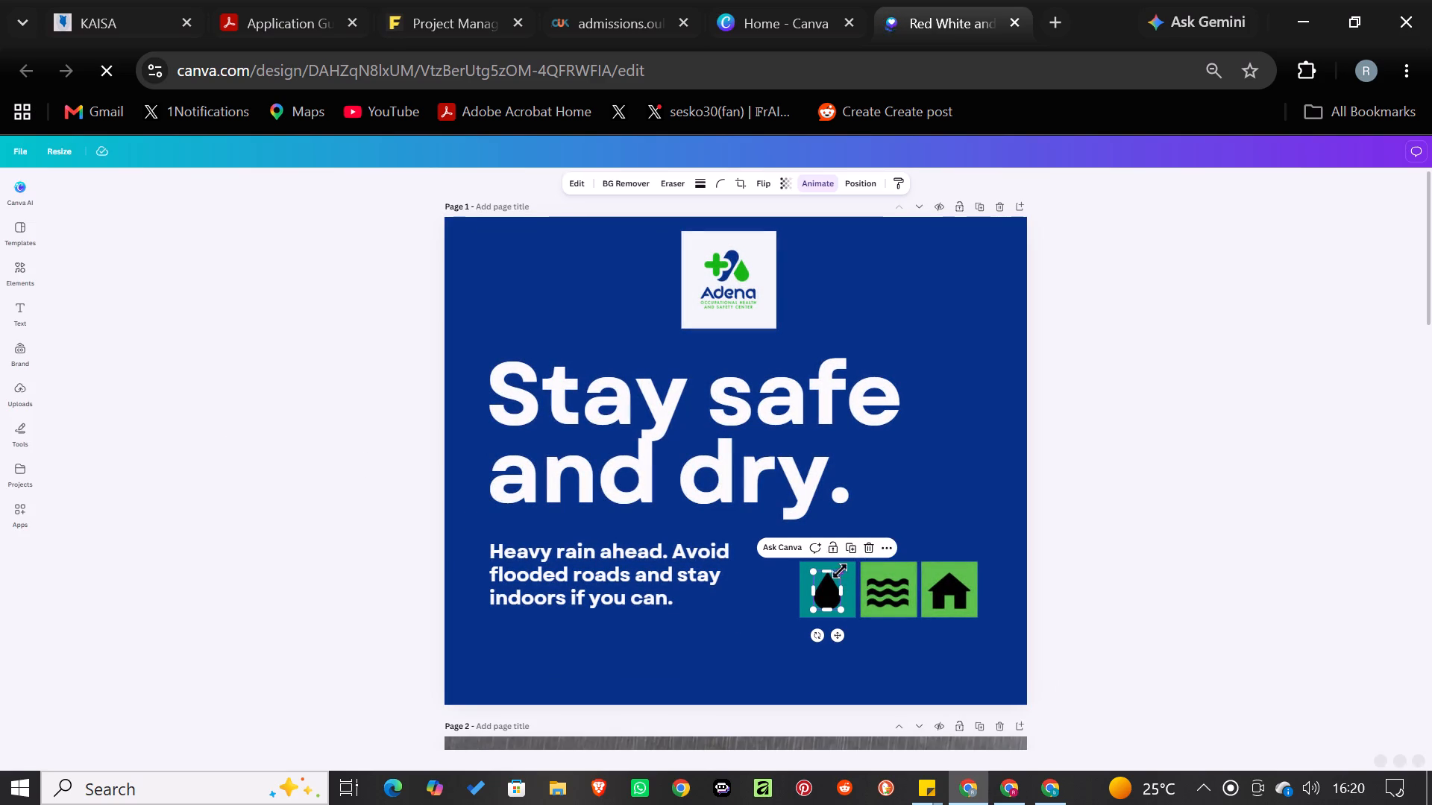
Bring the teal square behind the water drop icon forward and move it to the page's right edge, about X 884, Y 301 px.
{"action": "left_click", "coordinate": [849, 571]}
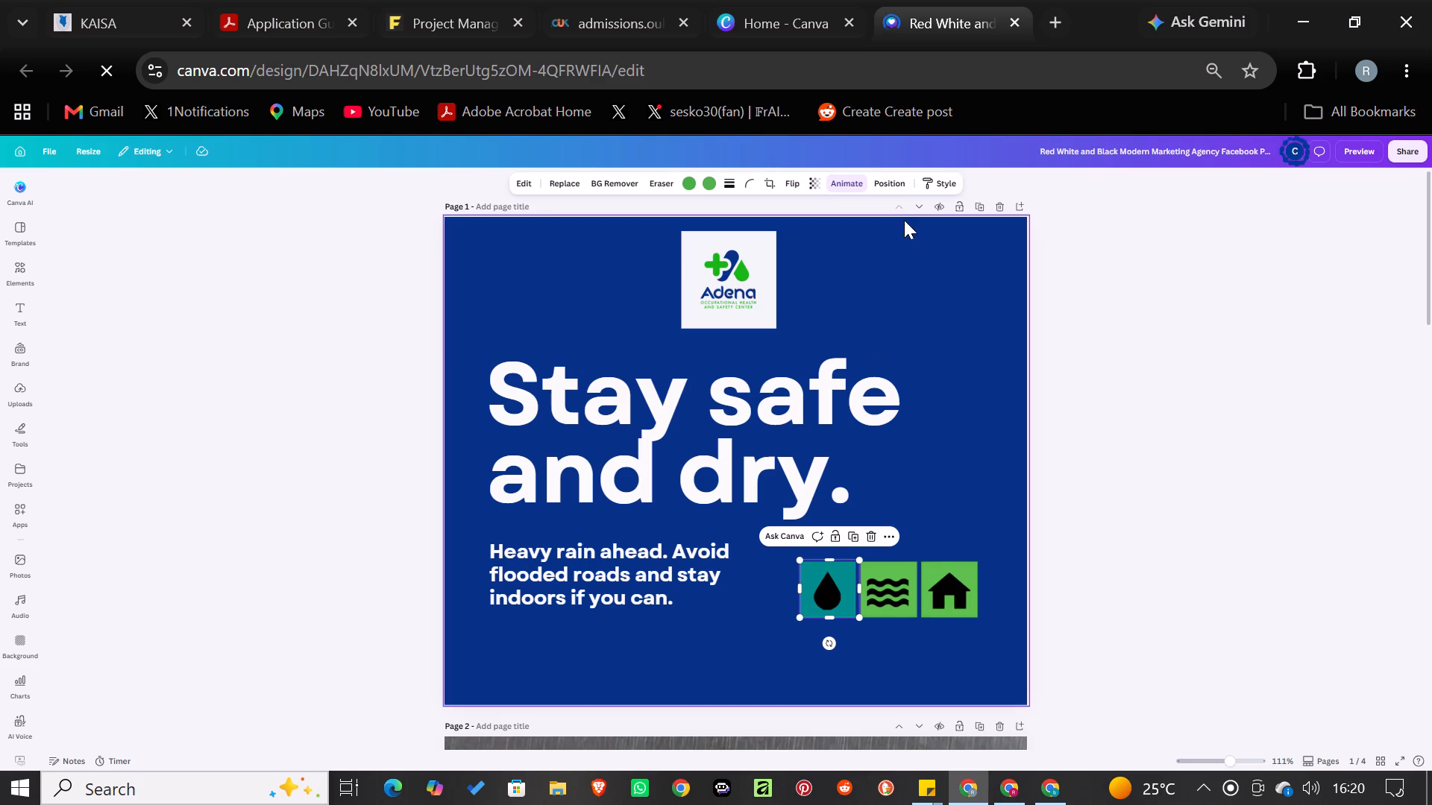
{"action": "left_click", "coordinate": [906, 186]}
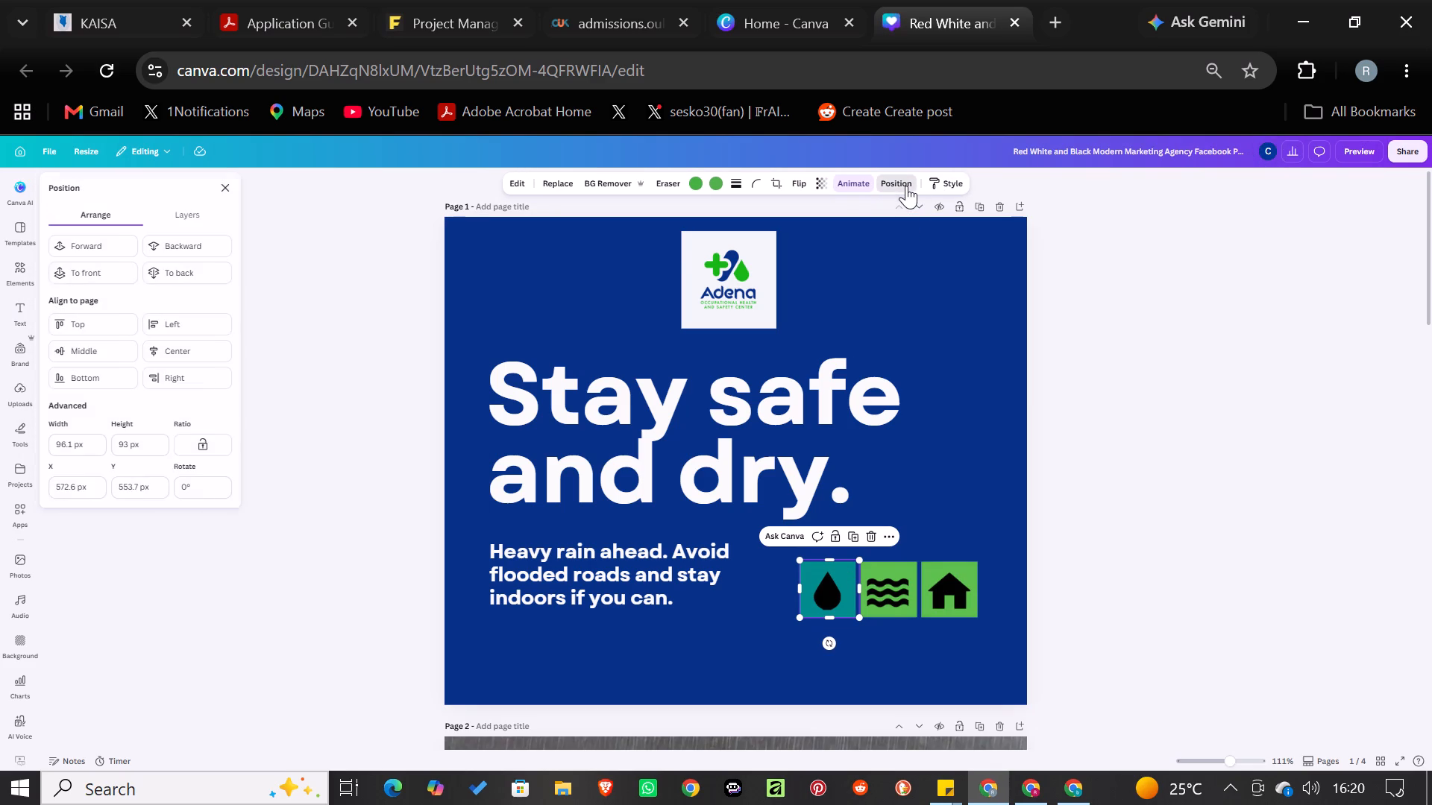
{"action": "left_click", "coordinate": [113, 250]}
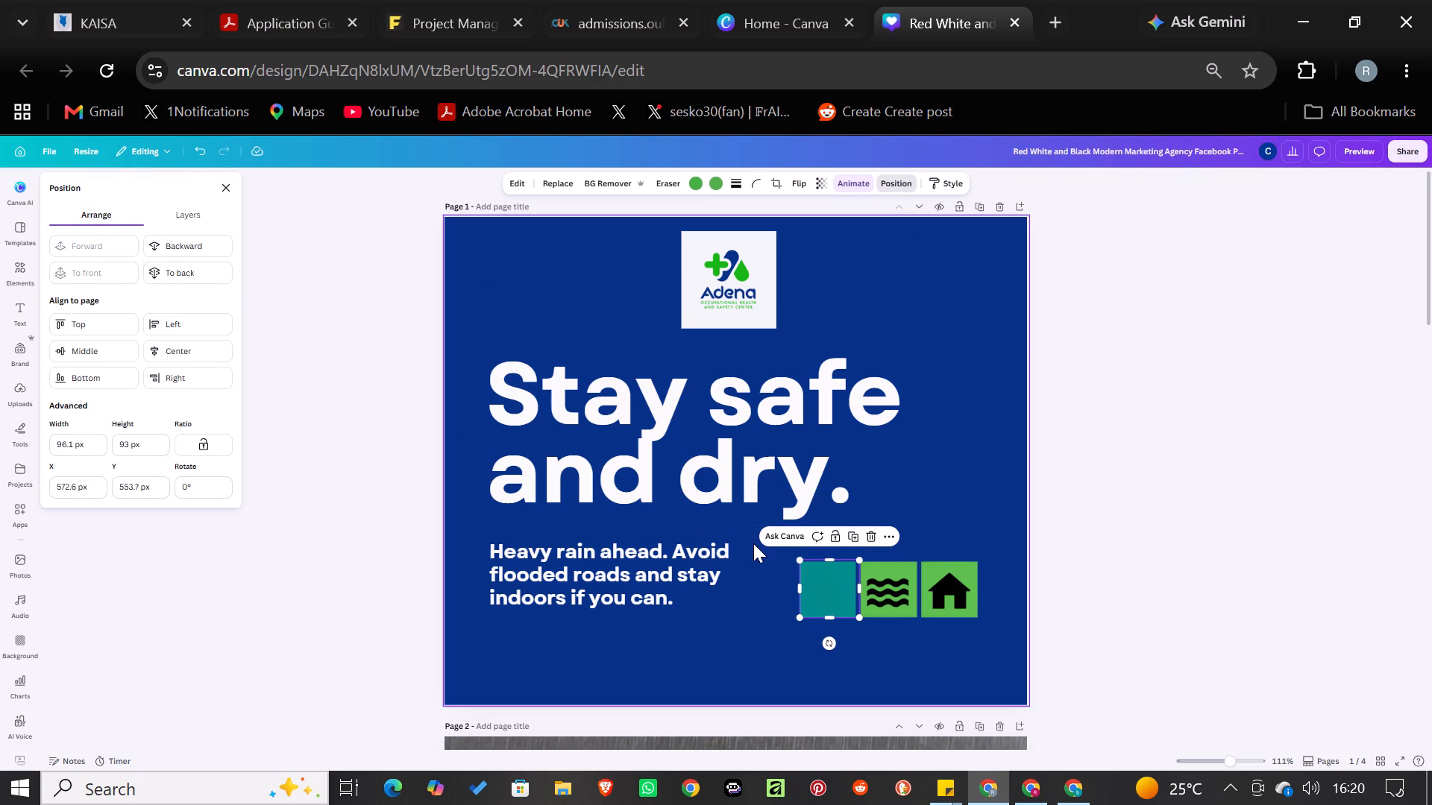
{"action": "left_click_drag", "start_coordinate": [817, 587], "coordinate": [879, 426]}
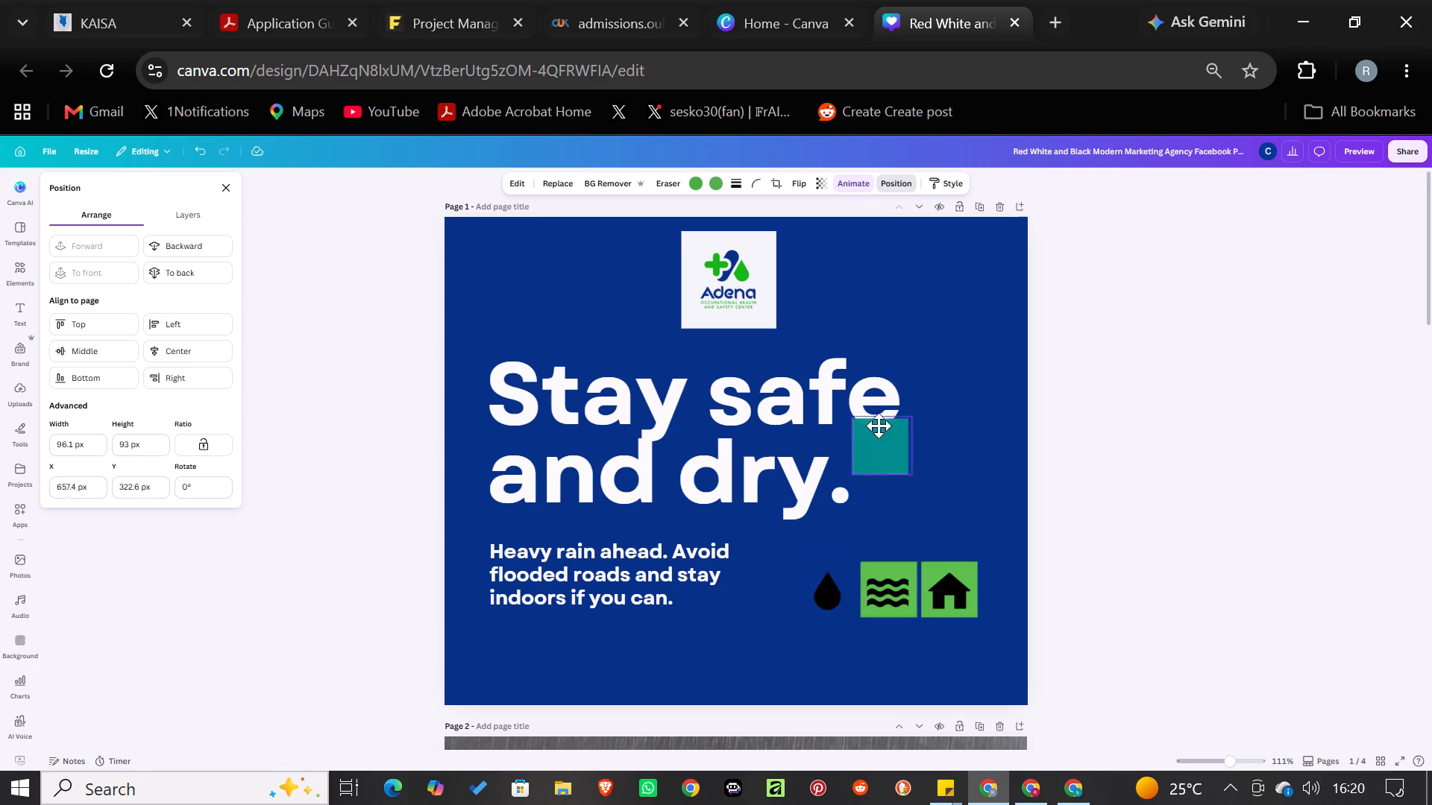
{"action": "left_click_drag", "start_coordinate": [879, 426], "coordinate": [1001, 428]}
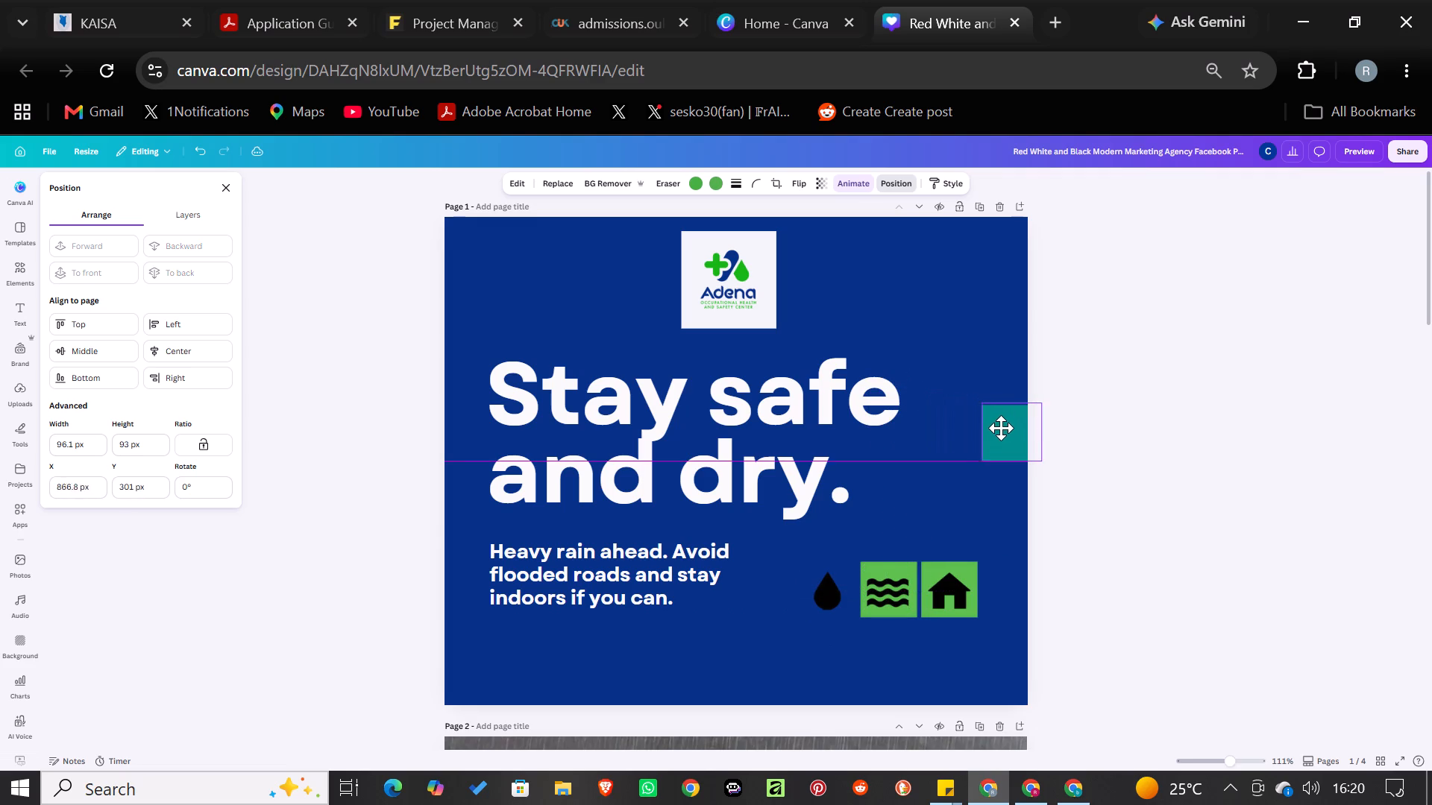
{"action": "left_click_drag", "start_coordinate": [1001, 428], "coordinate": [1010, 431]}
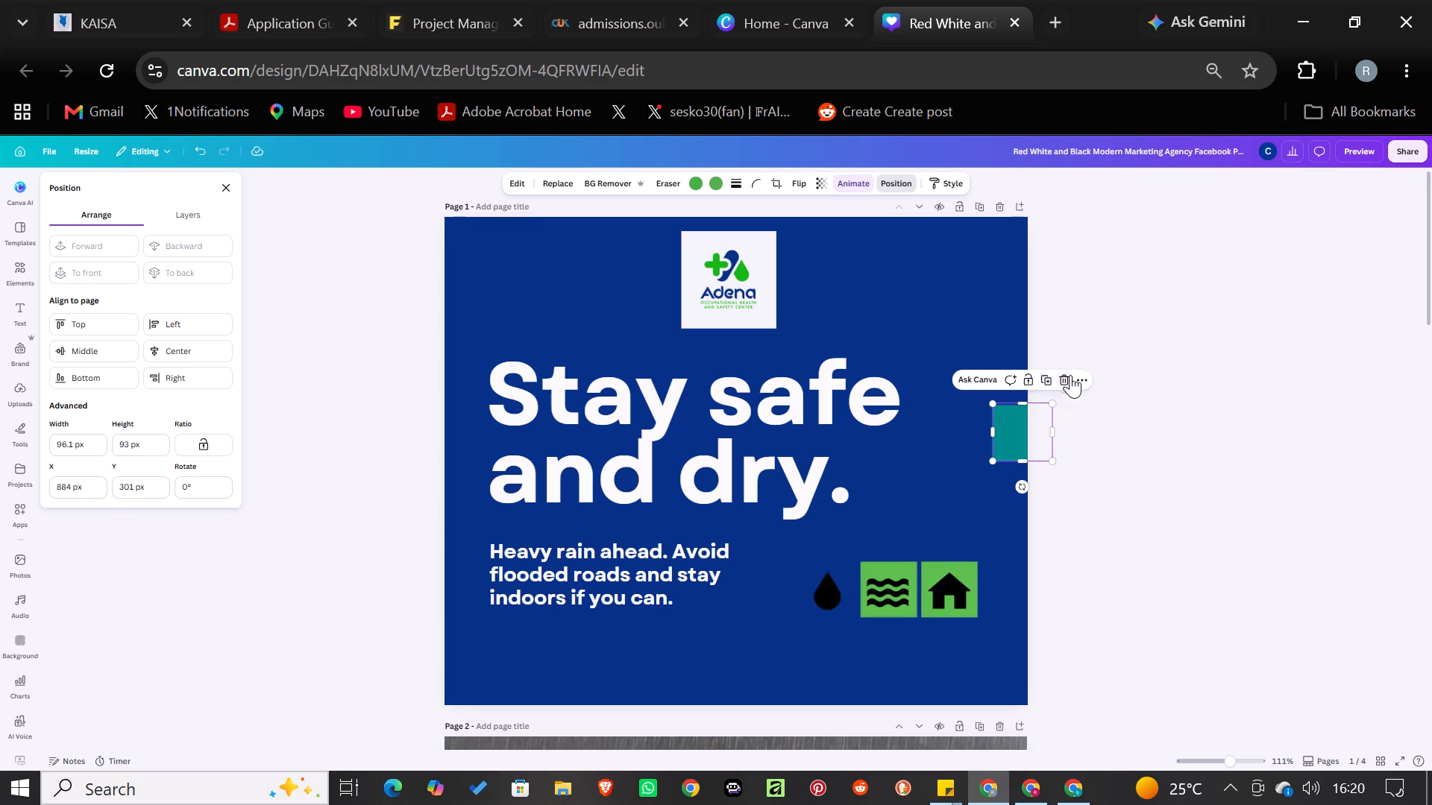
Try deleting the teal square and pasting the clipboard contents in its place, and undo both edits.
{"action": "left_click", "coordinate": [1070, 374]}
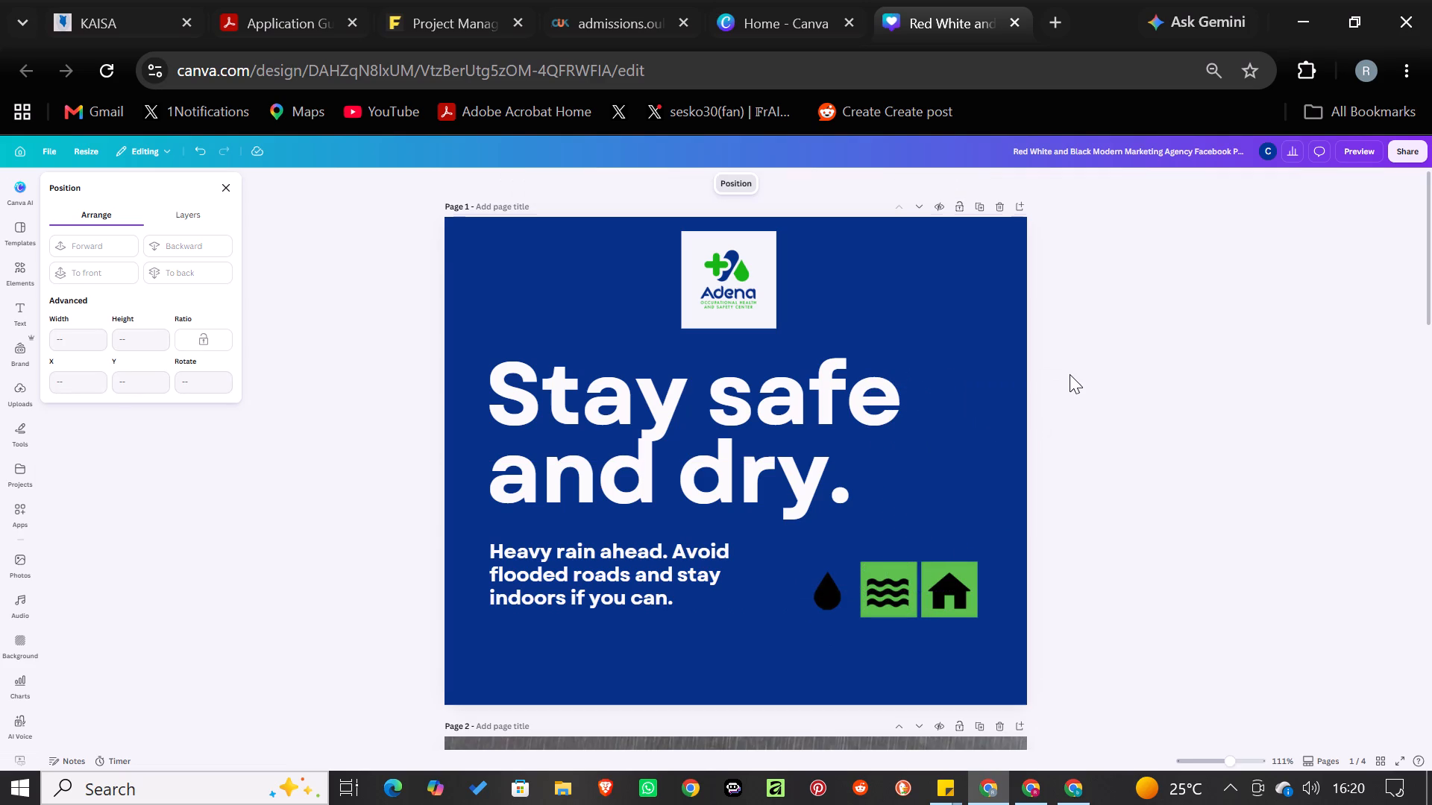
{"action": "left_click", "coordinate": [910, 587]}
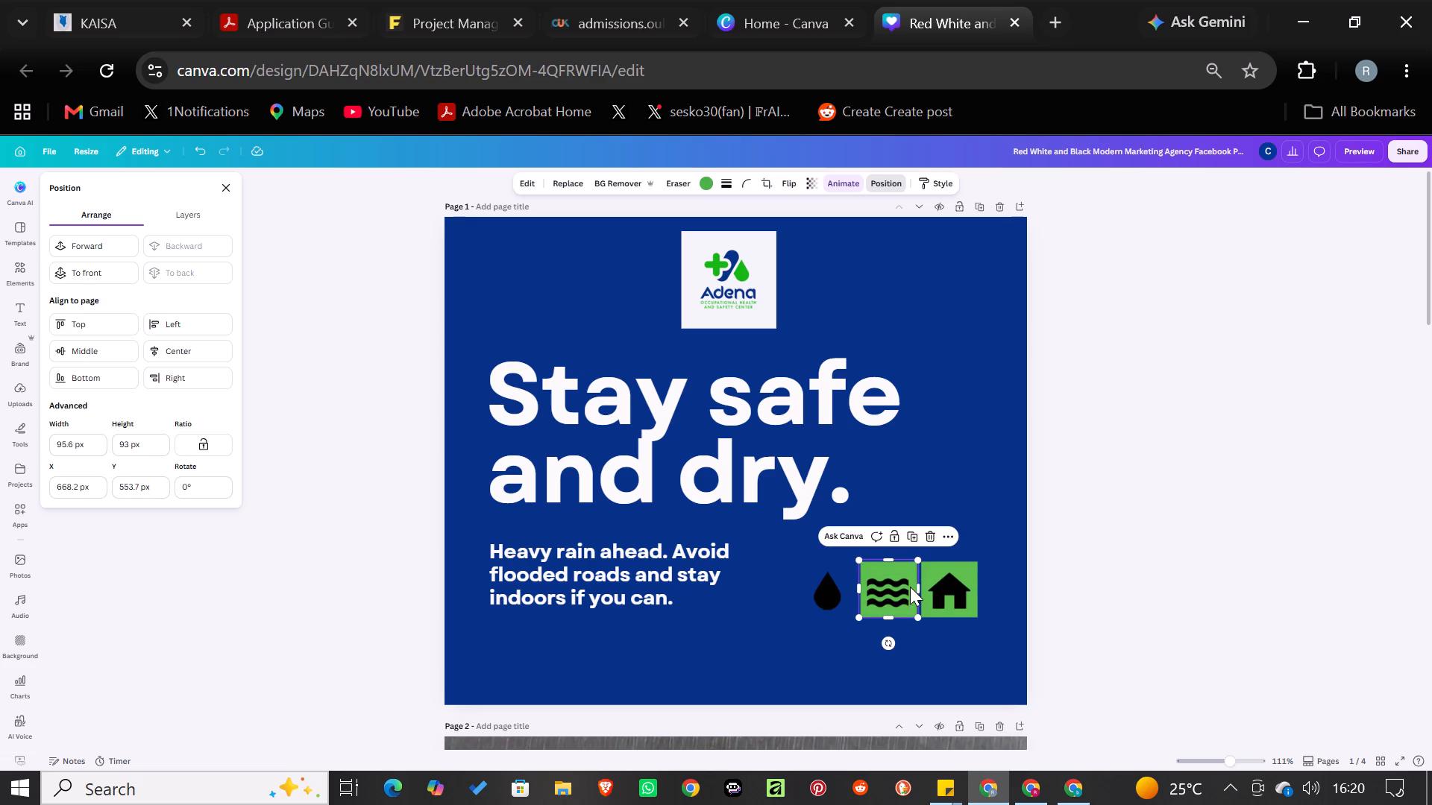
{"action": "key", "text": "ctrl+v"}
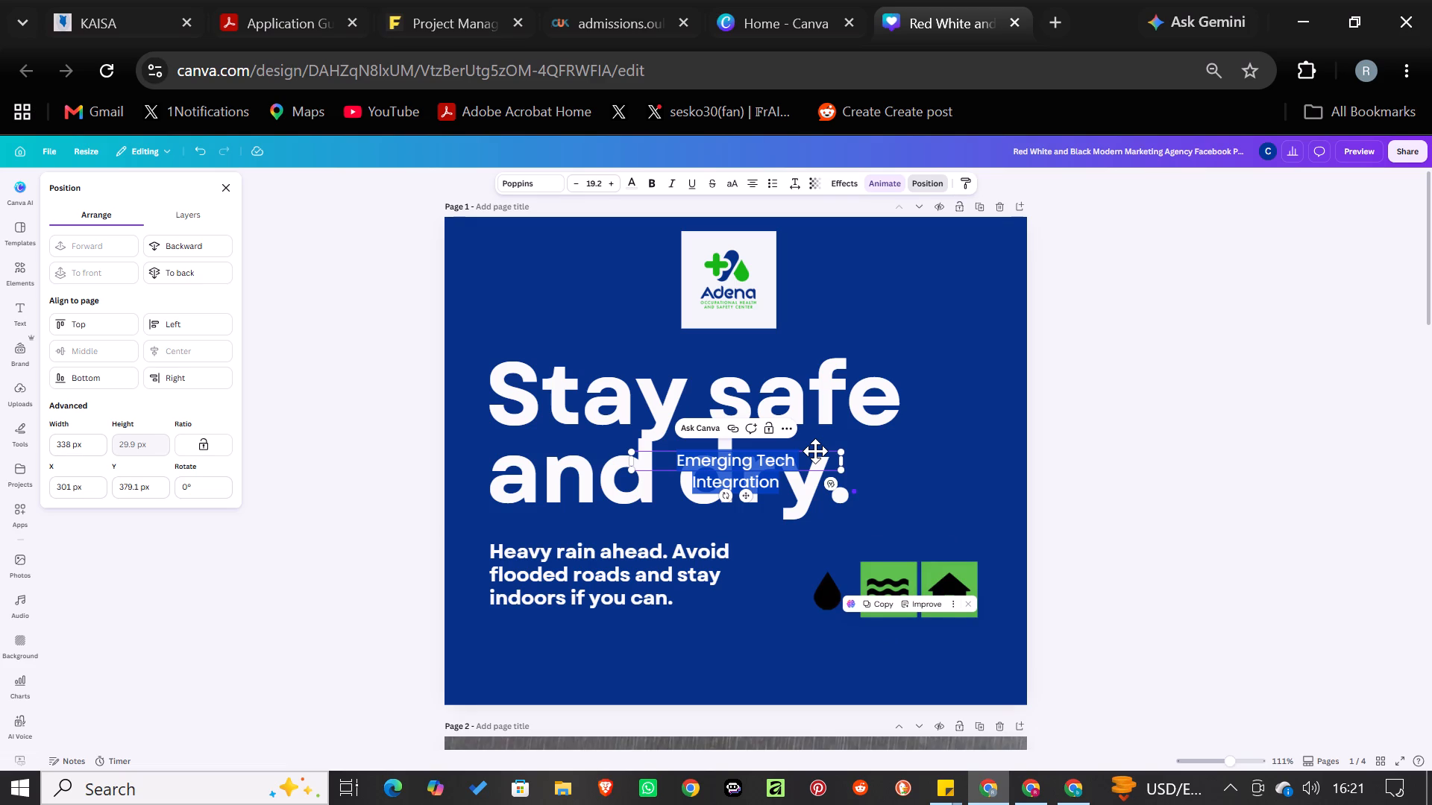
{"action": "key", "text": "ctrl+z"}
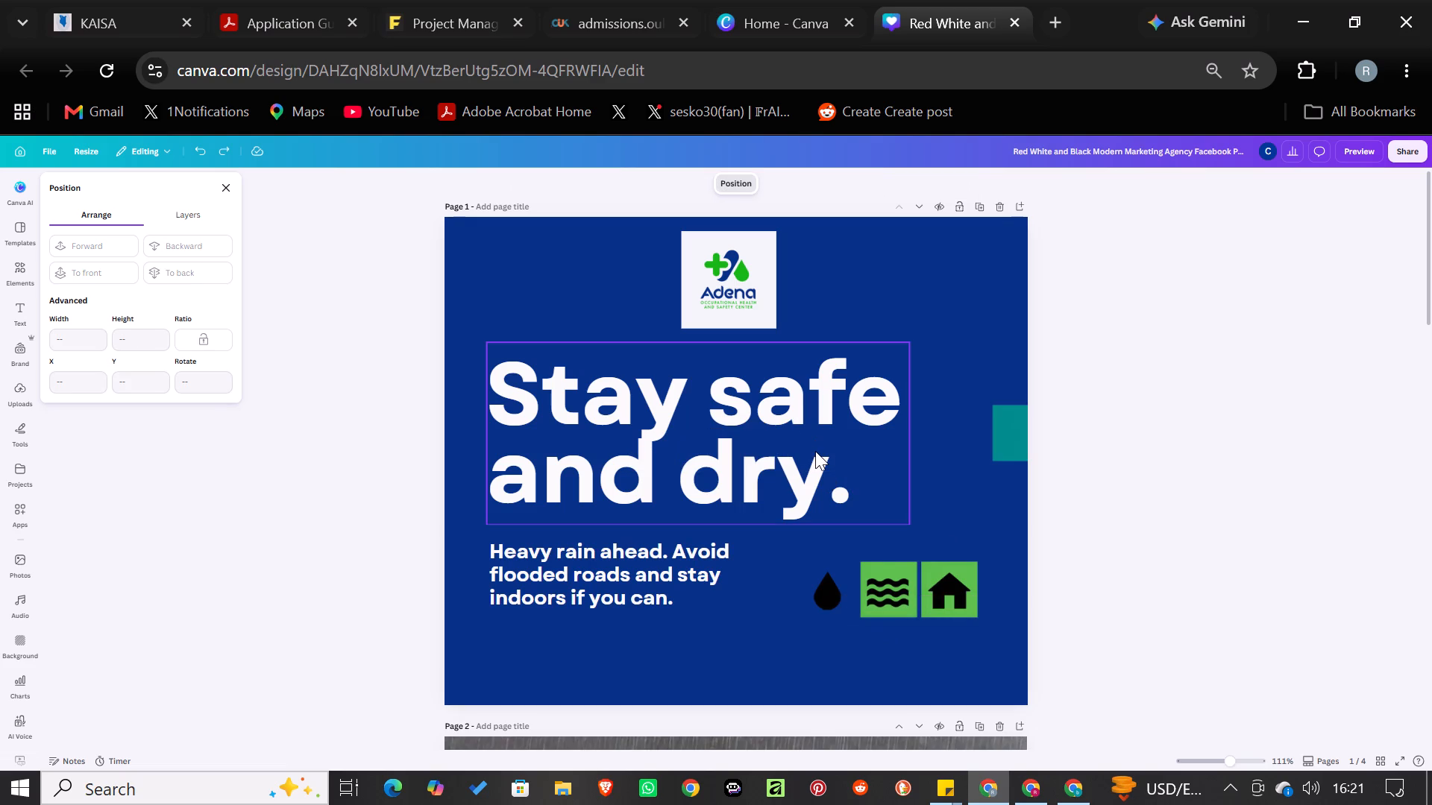
Duplicate the green square under the waves icon, align the copy over the water drop at X 572.6, Y 553.7 px, and send it to back.
{"action": "left_click", "coordinate": [884, 568]}
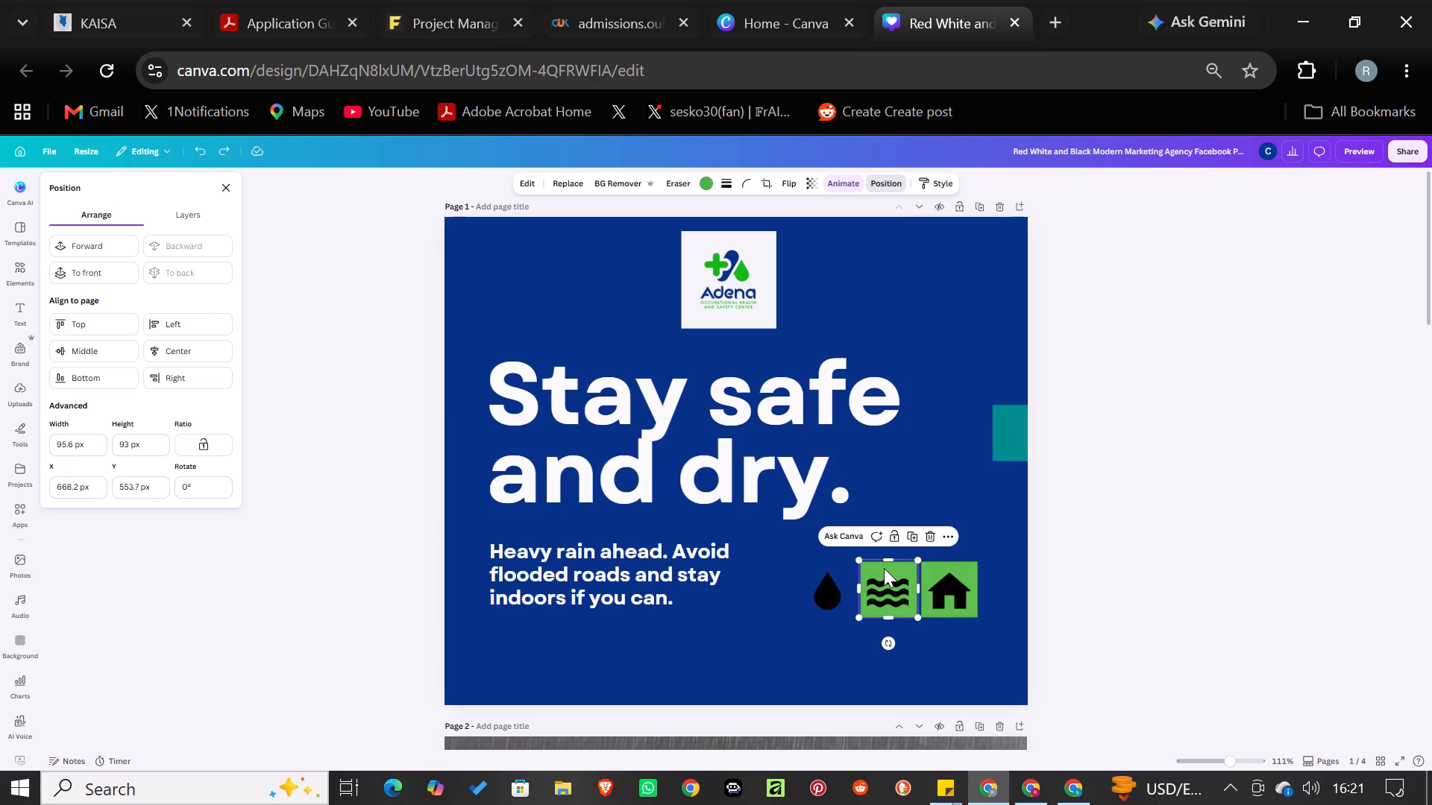
{"action": "right_click", "coordinate": [884, 568]}
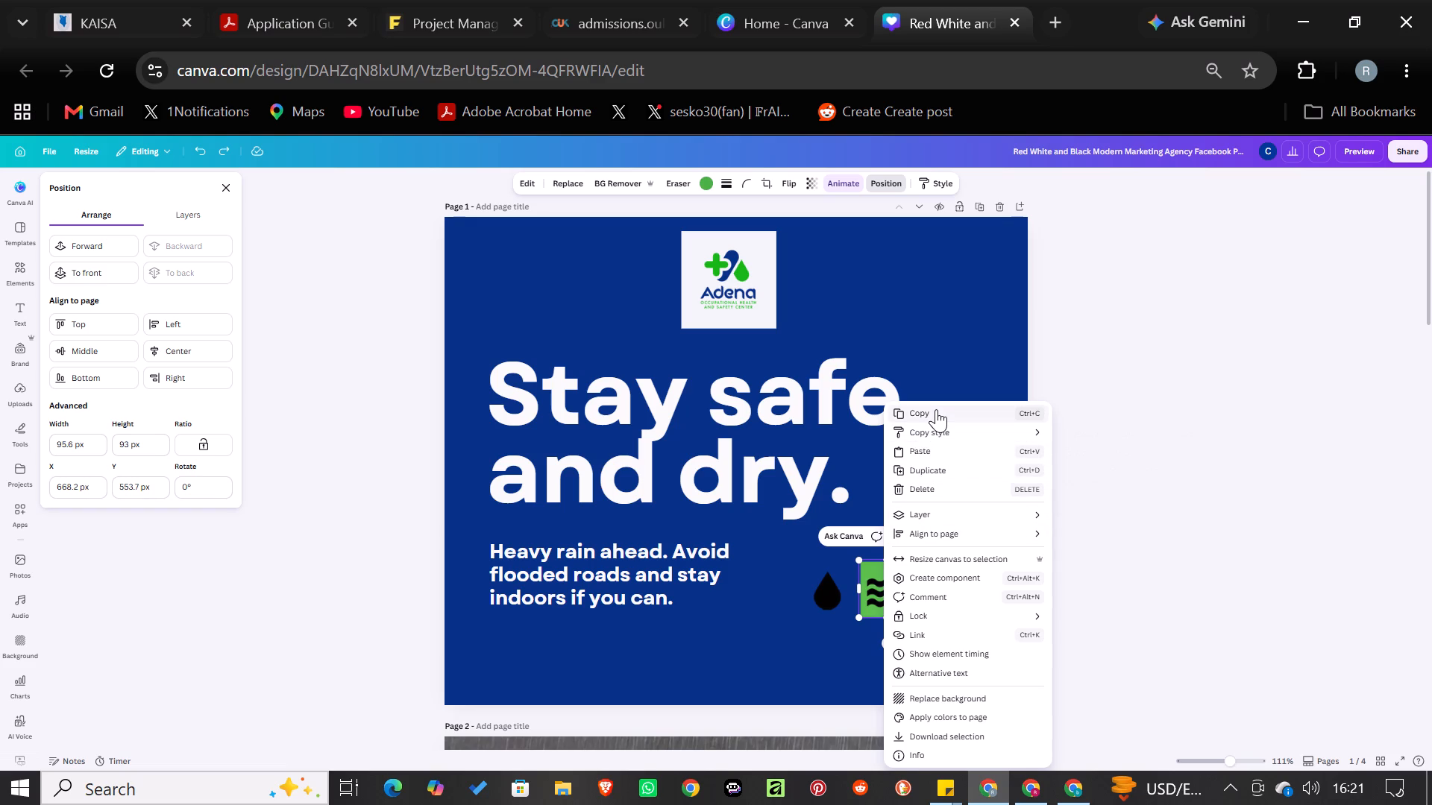
{"action": "left_click", "coordinate": [1179, 476]}
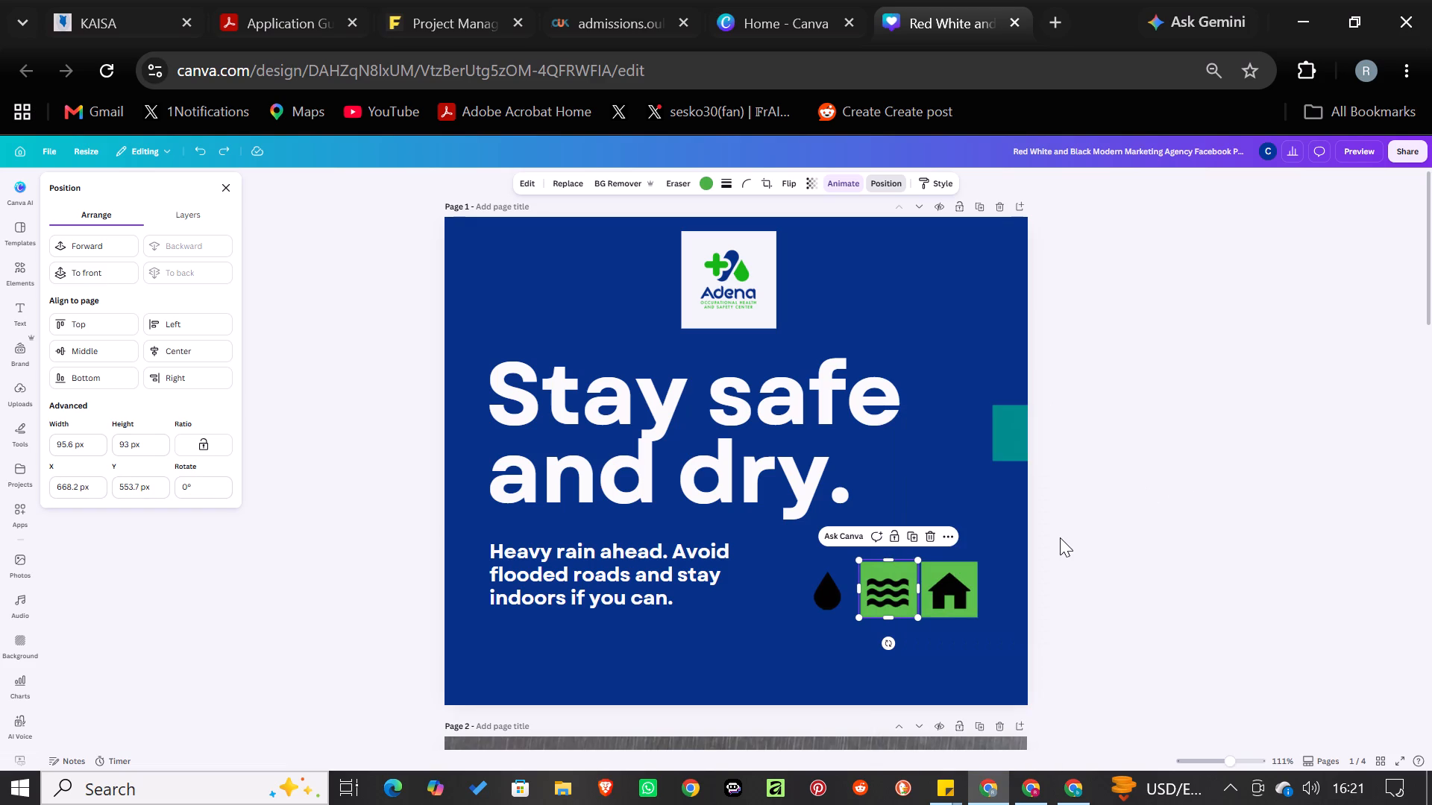
{"action": "key", "text": "ctrl+c"}
{"action": "key", "text": "ctrl+v"}
{"action": "left_click_drag", "start_coordinate": [899, 598], "coordinate": [829, 588]}
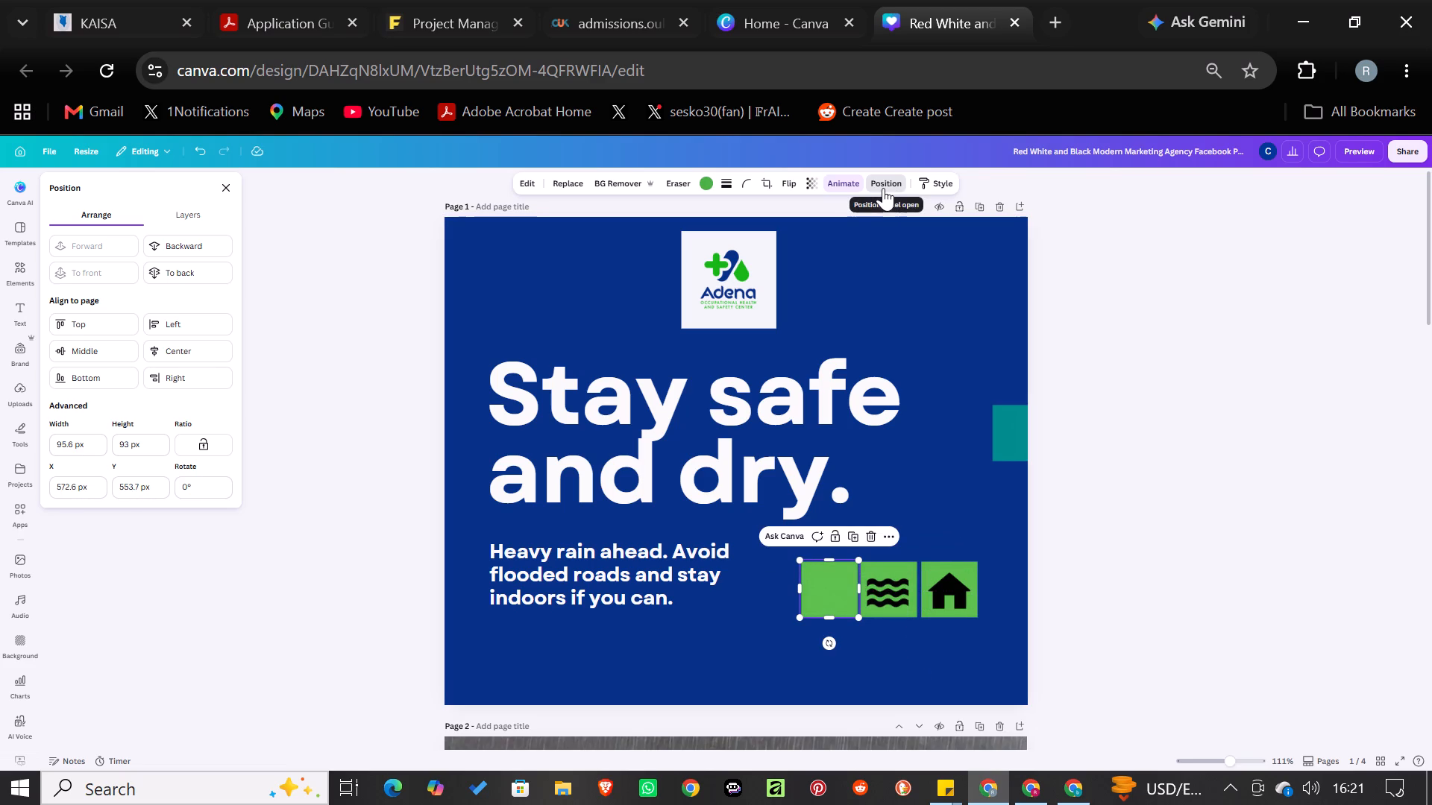
{"action": "left_click", "coordinate": [219, 272]}
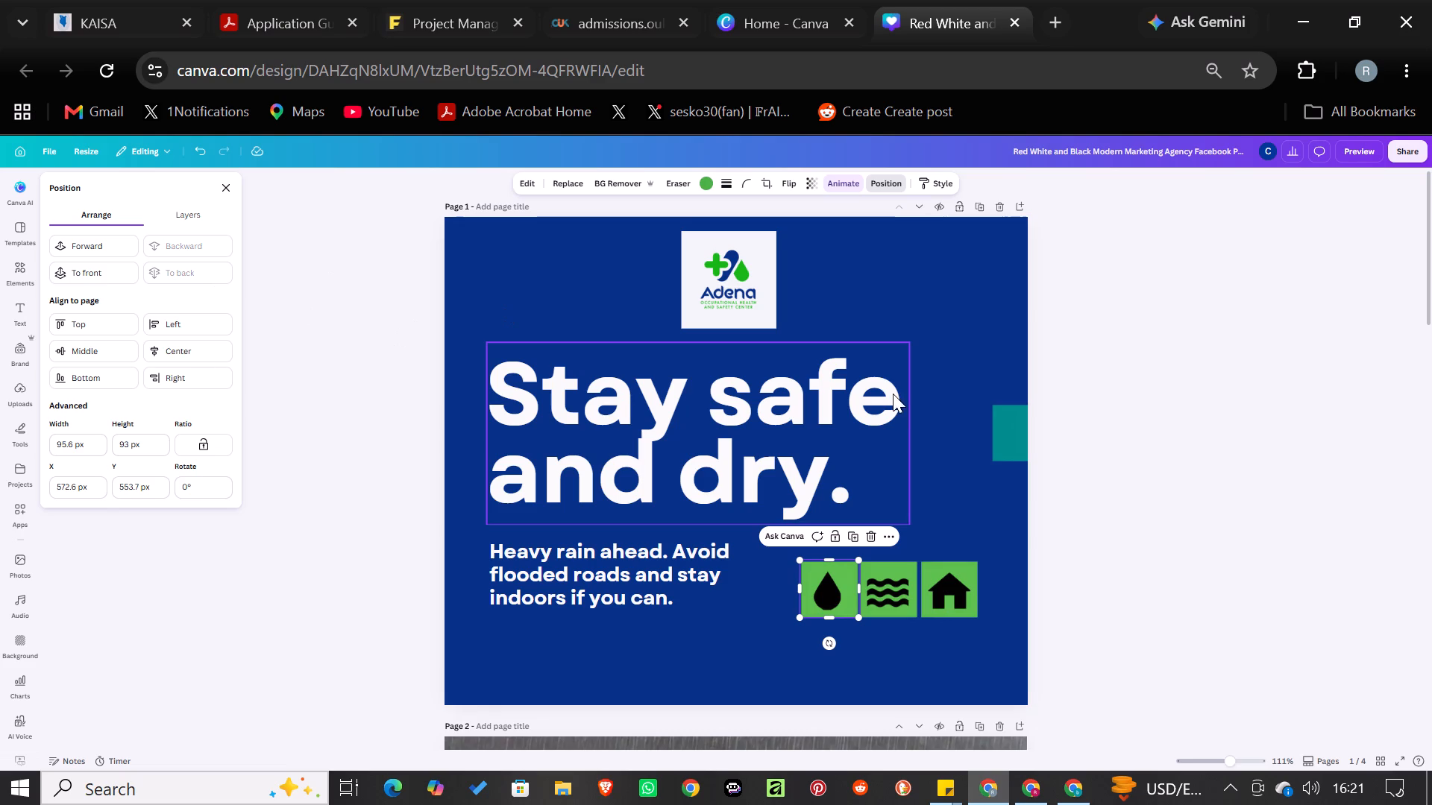
{"action": "left_click", "coordinate": [109, 248]}
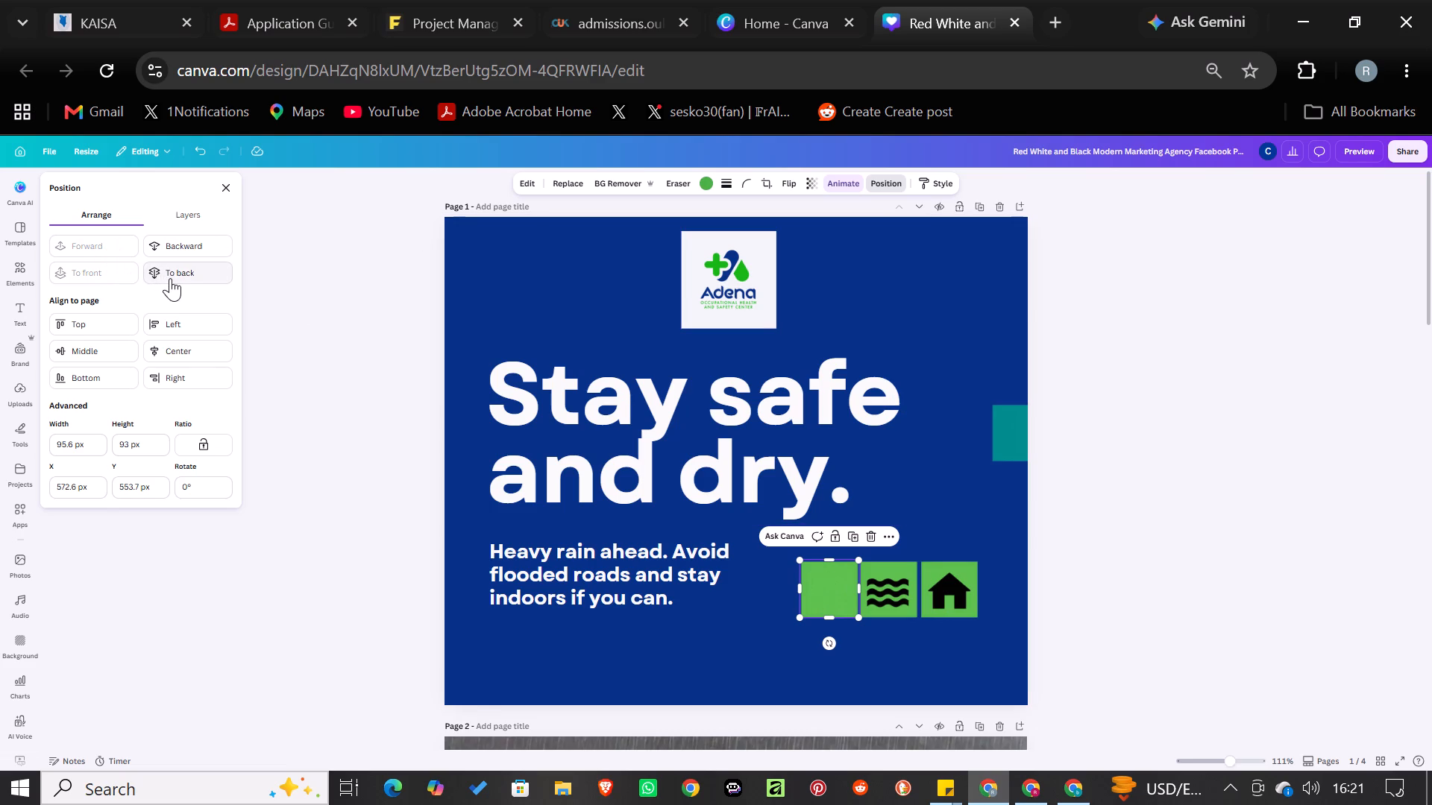
{"action": "left_click", "coordinate": [170, 278]}
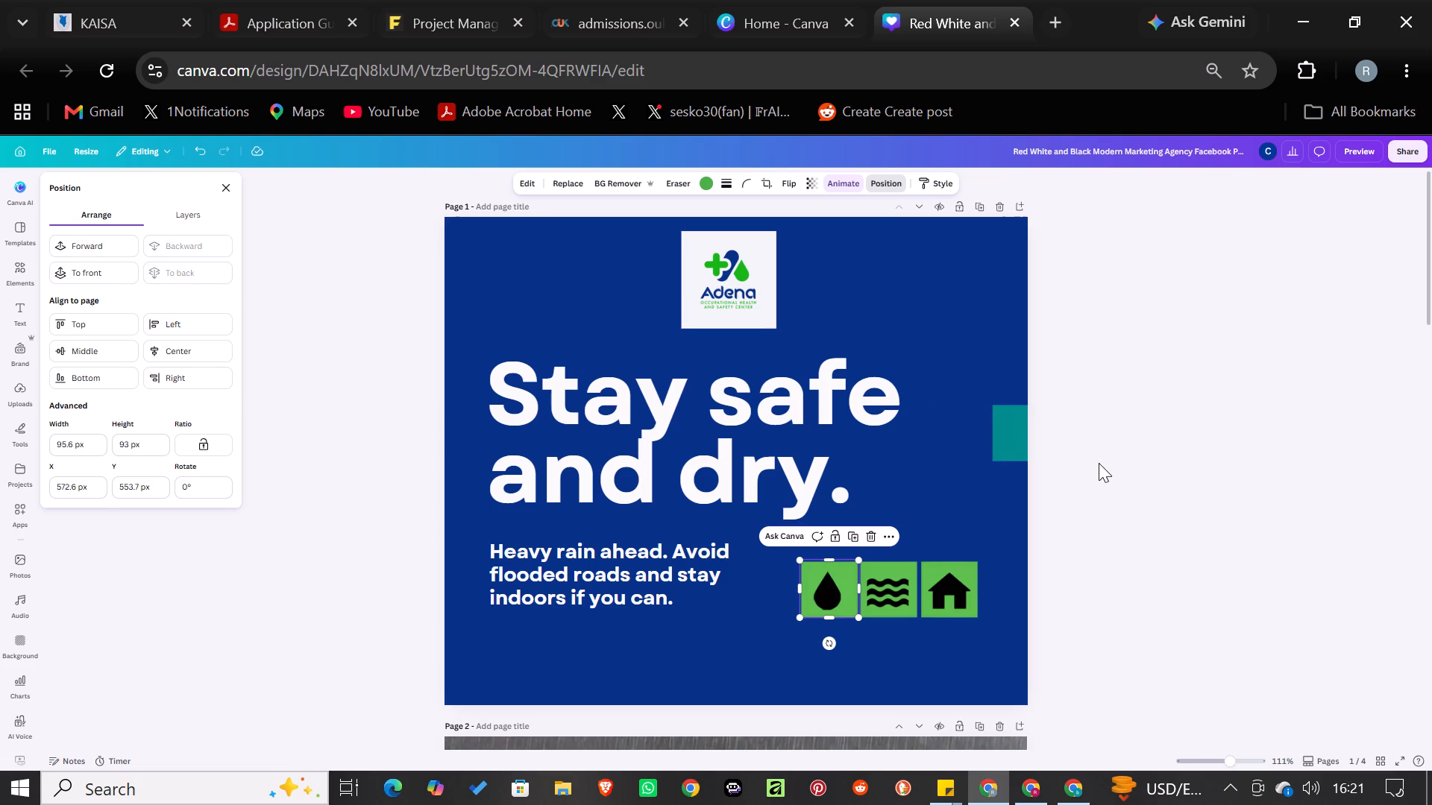
{"action": "left_click", "coordinate": [1099, 463]}
Delete the leftover teal square at the page's right edge.
{"action": "left_click", "coordinate": [1008, 413]}
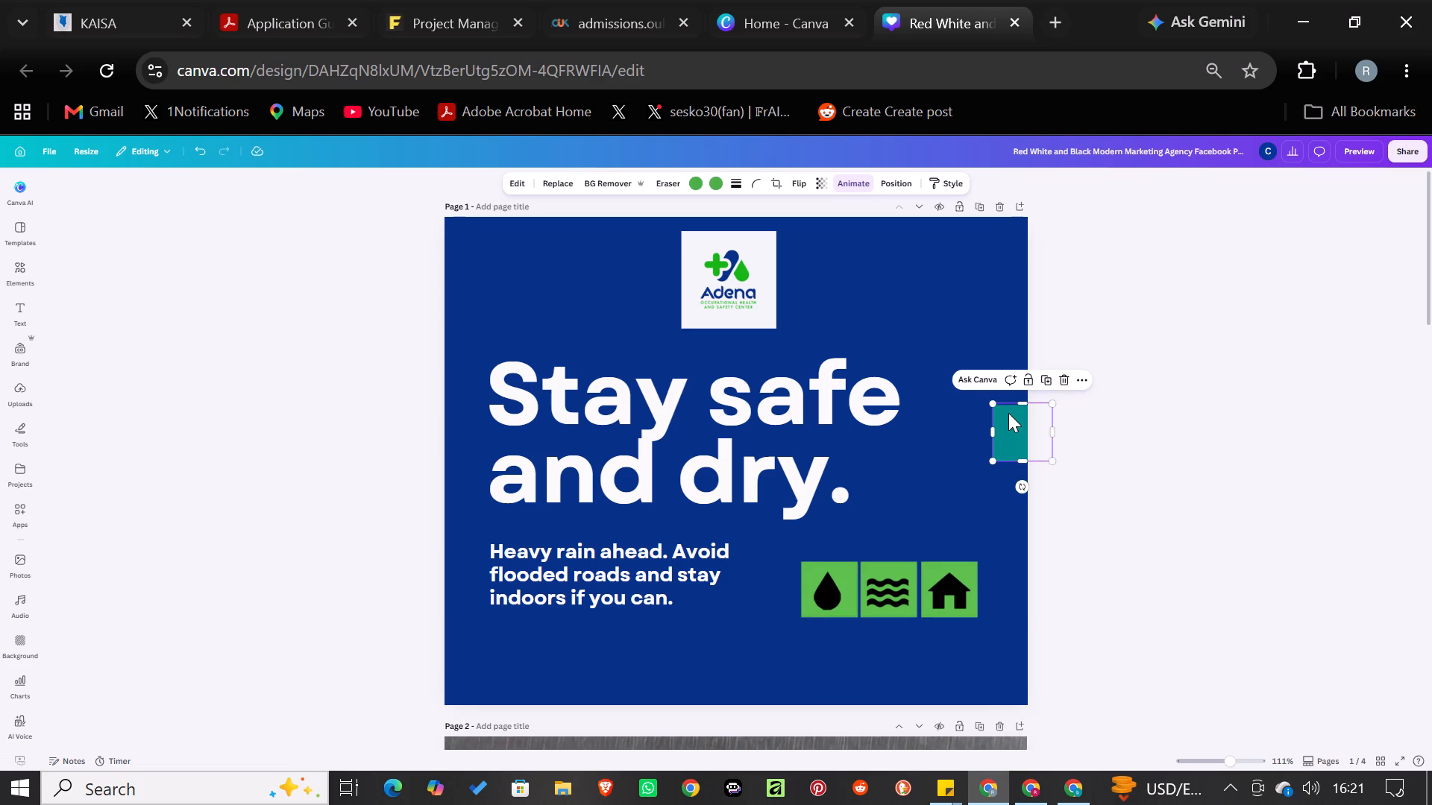
{"action": "left_click", "coordinate": [1061, 372]}
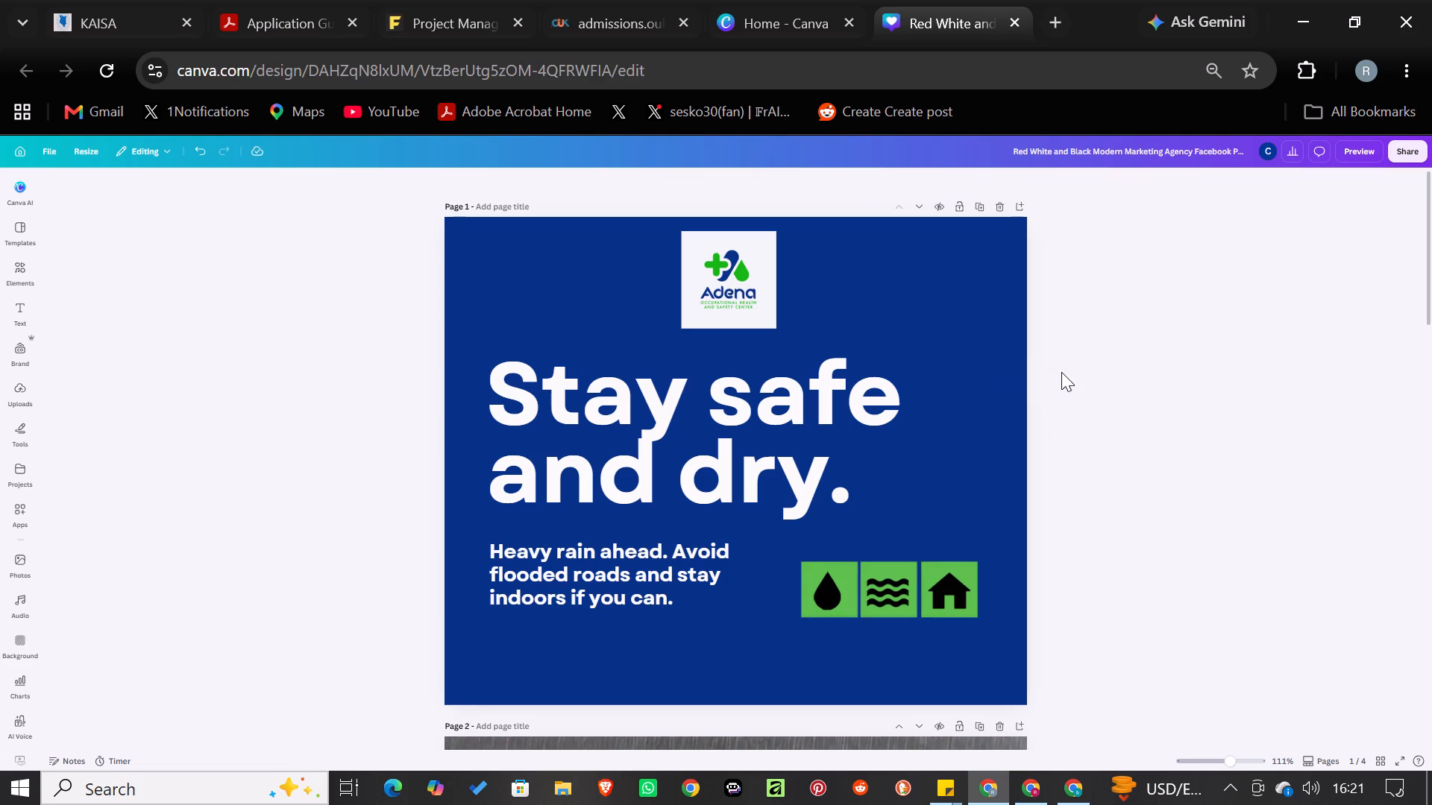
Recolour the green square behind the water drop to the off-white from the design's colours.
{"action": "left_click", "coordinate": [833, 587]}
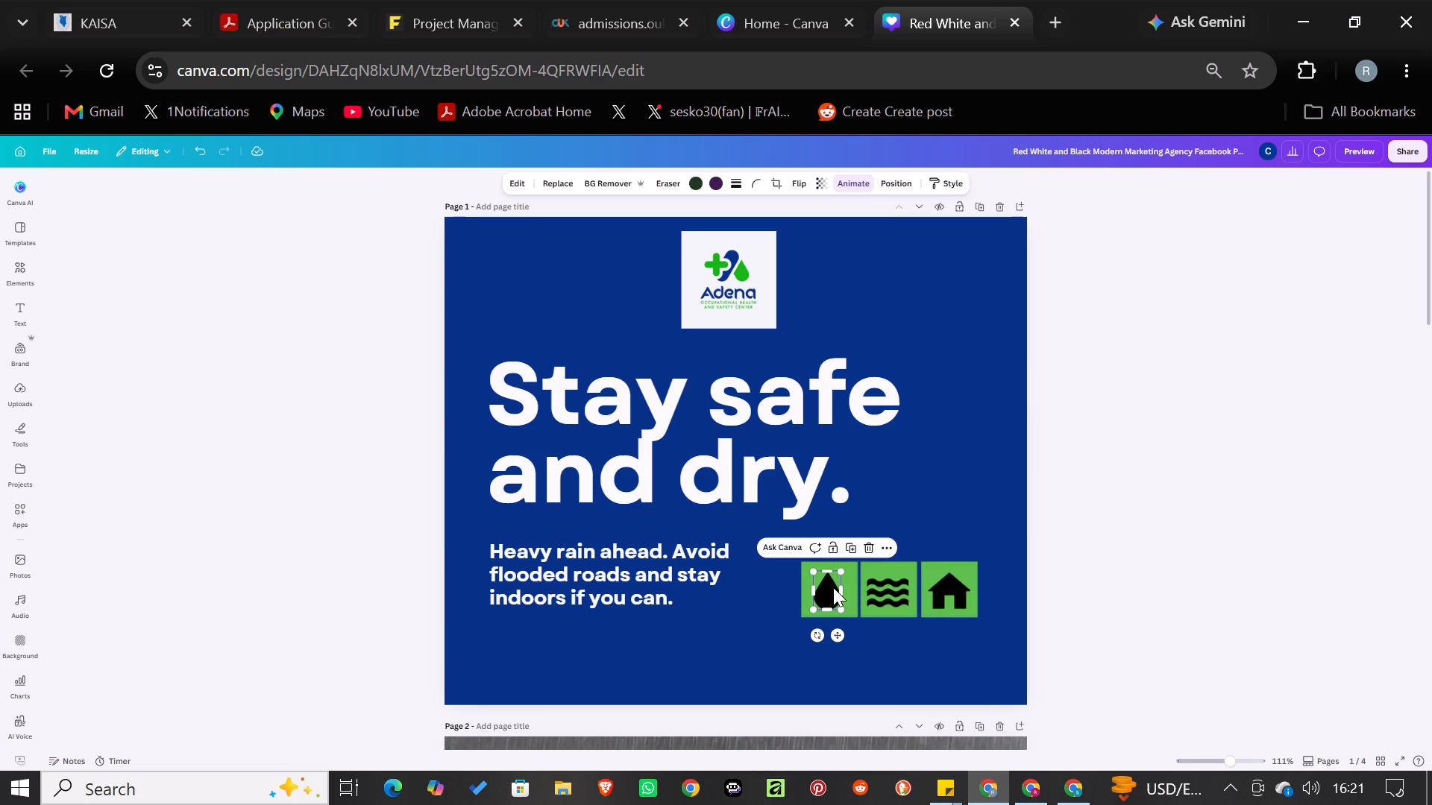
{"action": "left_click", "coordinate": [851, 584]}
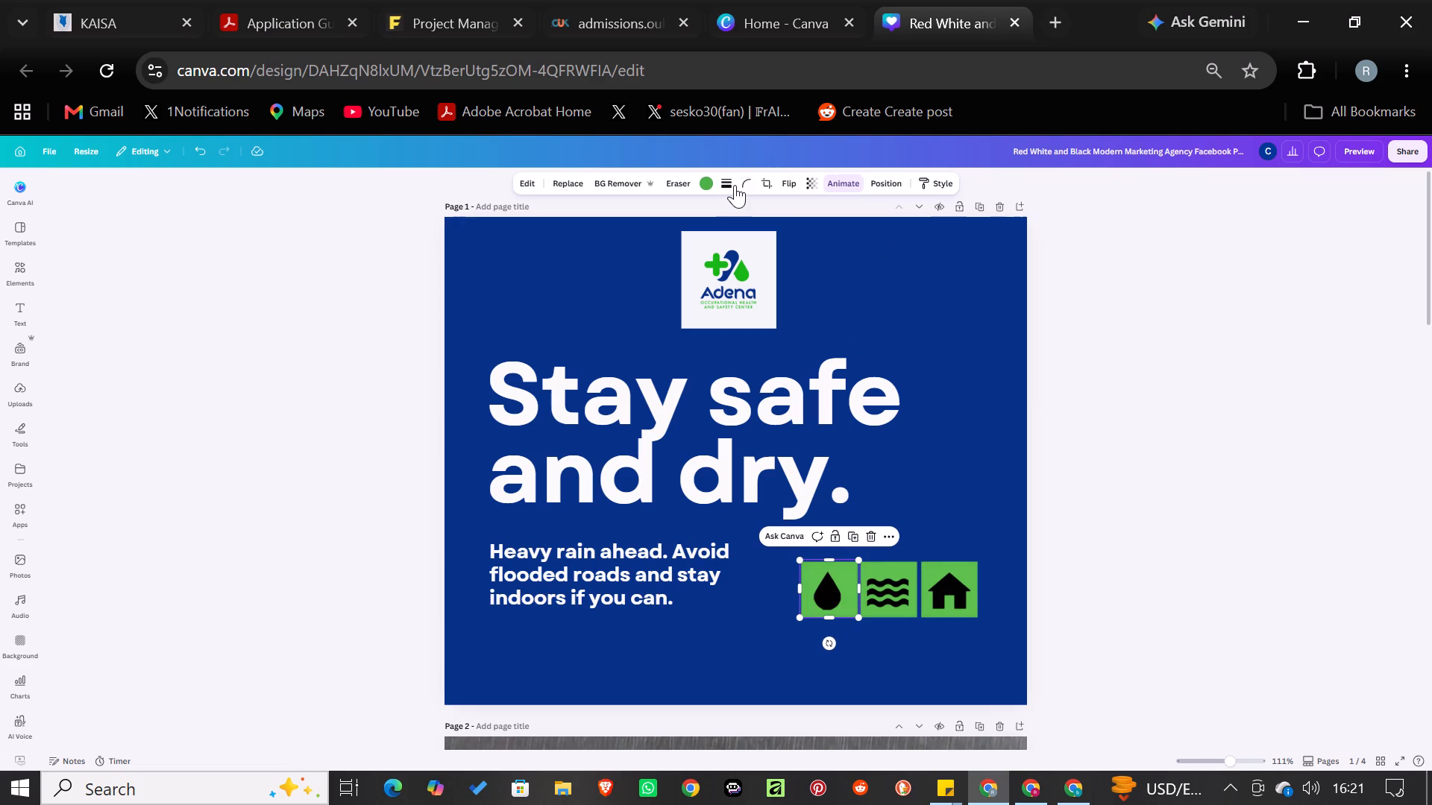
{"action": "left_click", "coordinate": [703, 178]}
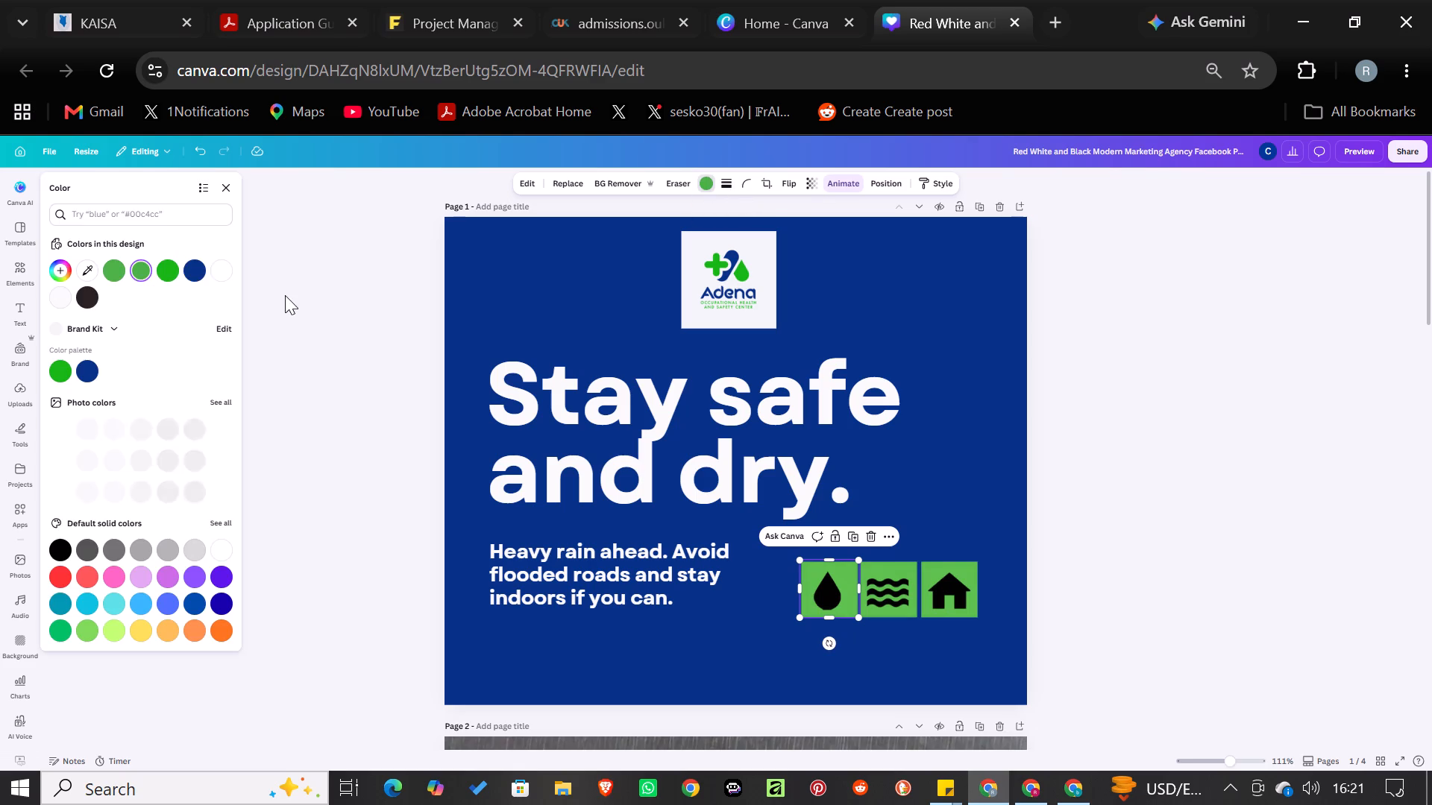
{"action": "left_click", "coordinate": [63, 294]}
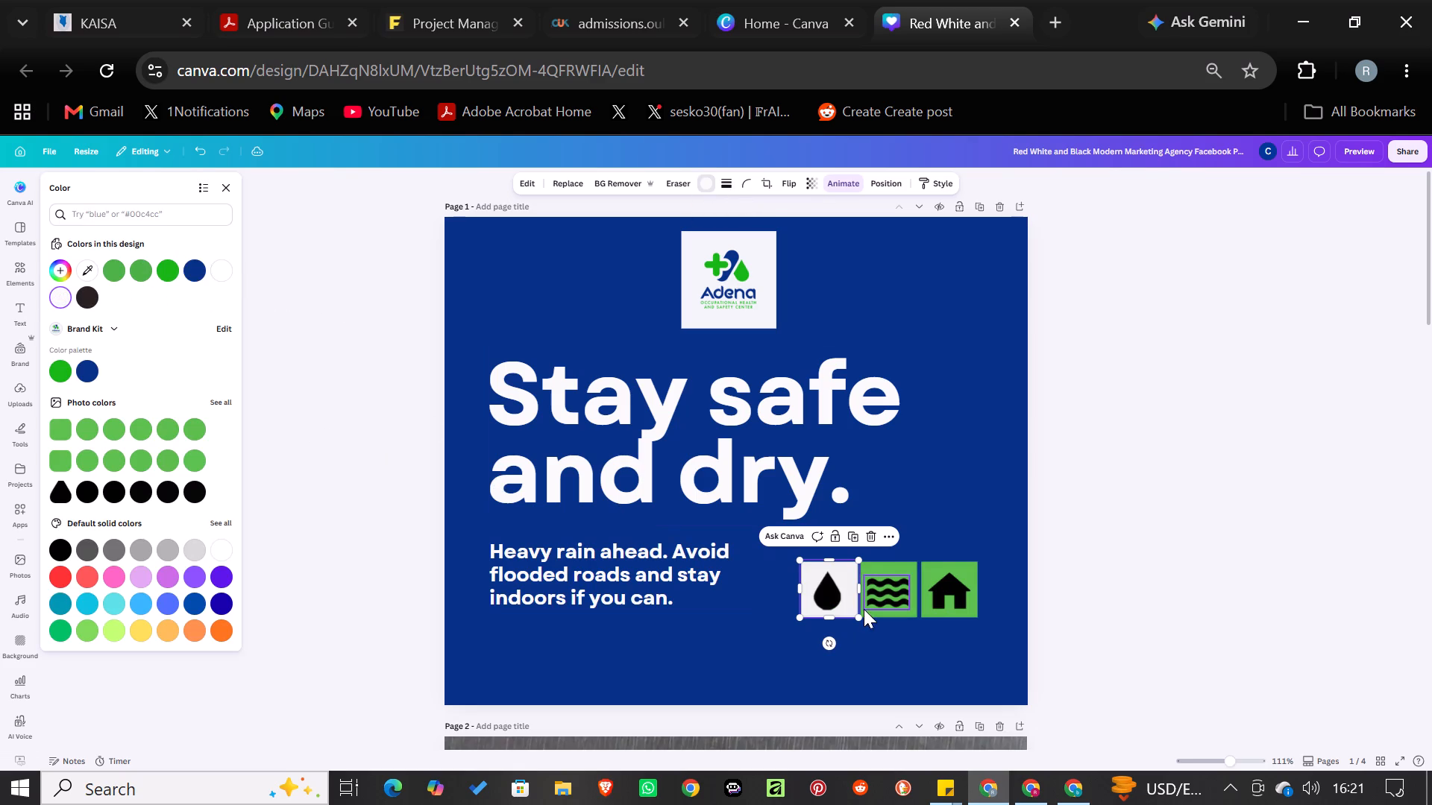
Set the water drop icon's first colour to the brand kit green and its second colour to the design's first green.
{"action": "left_click", "coordinate": [836, 600]}
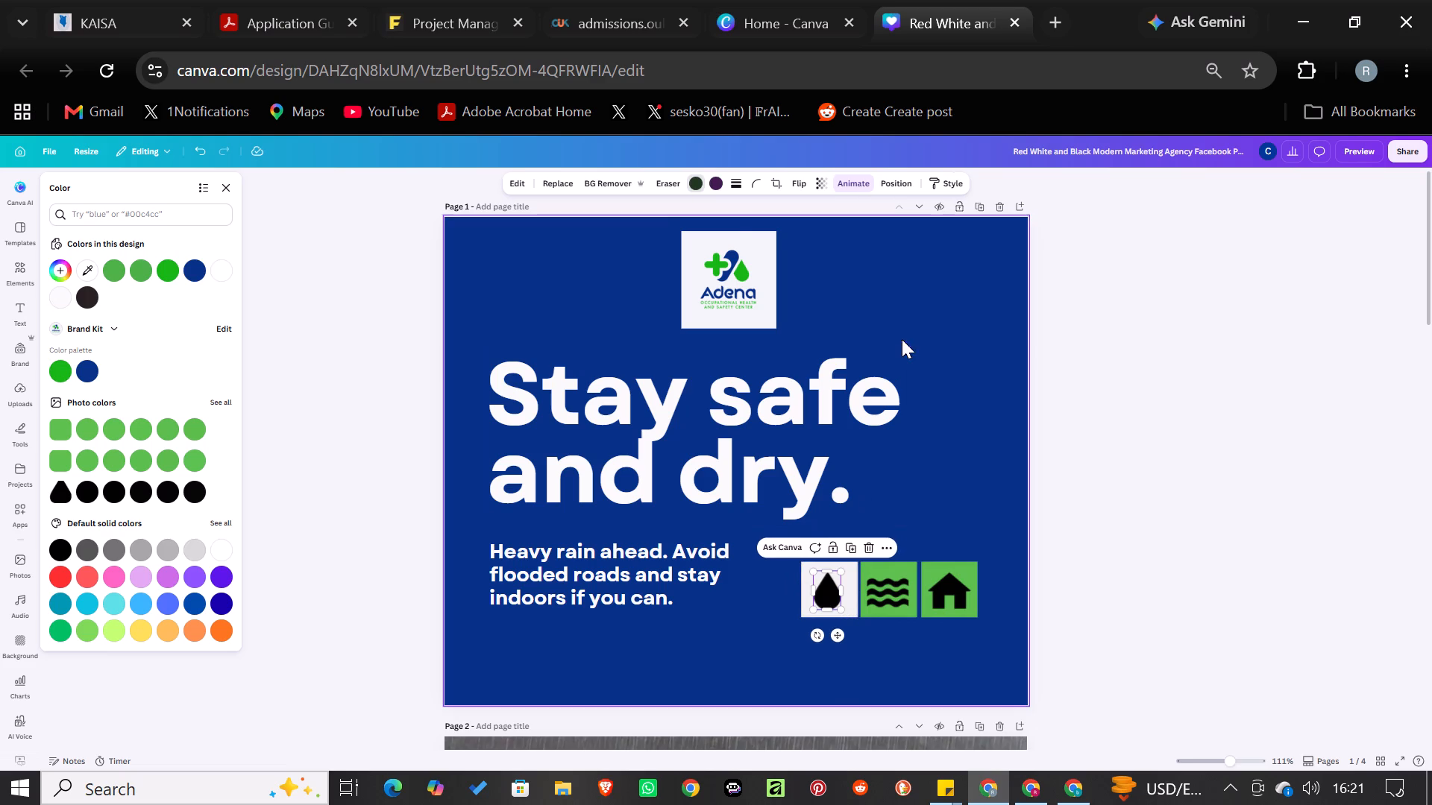
{"action": "left_click", "coordinate": [65, 362]}
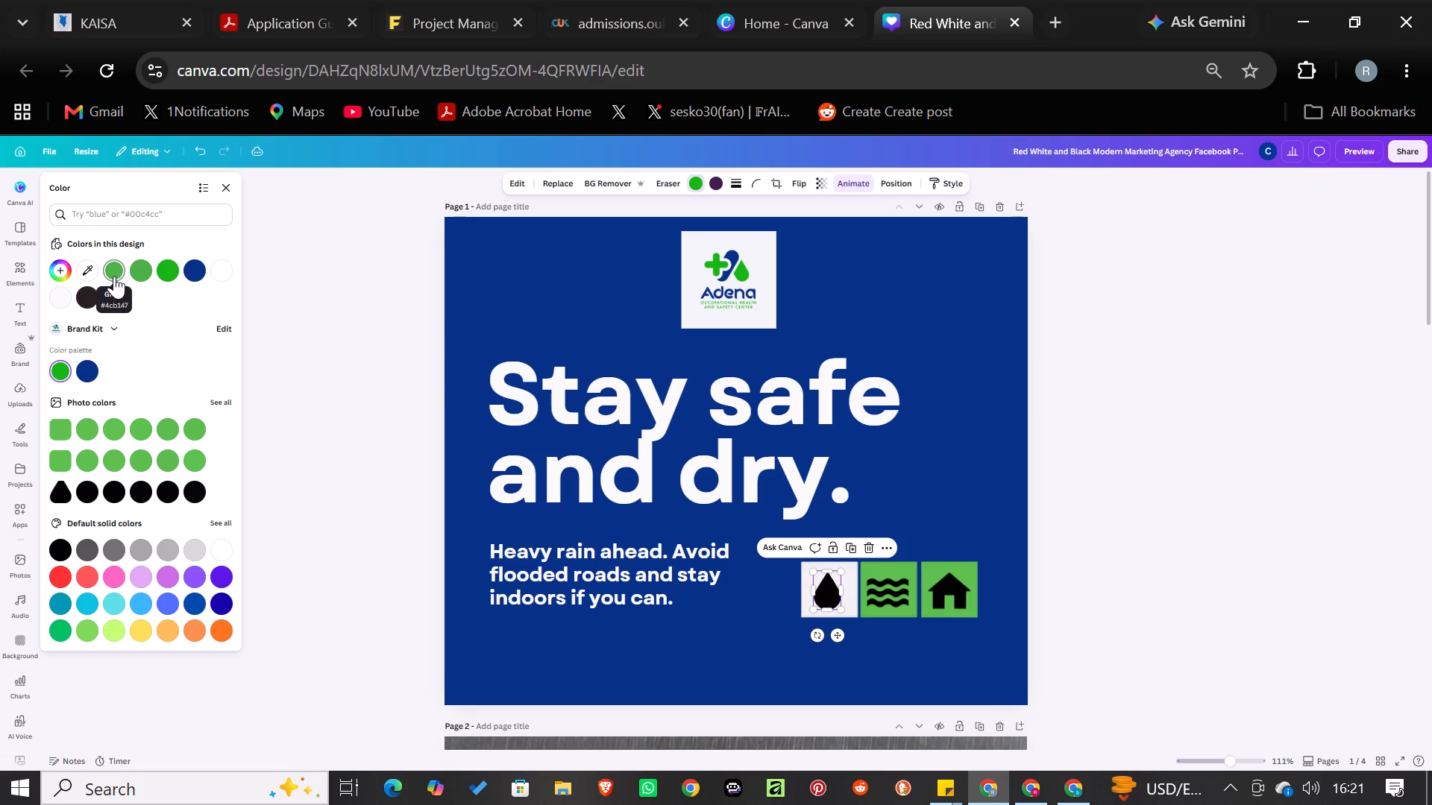
{"action": "left_click", "coordinate": [715, 179]}
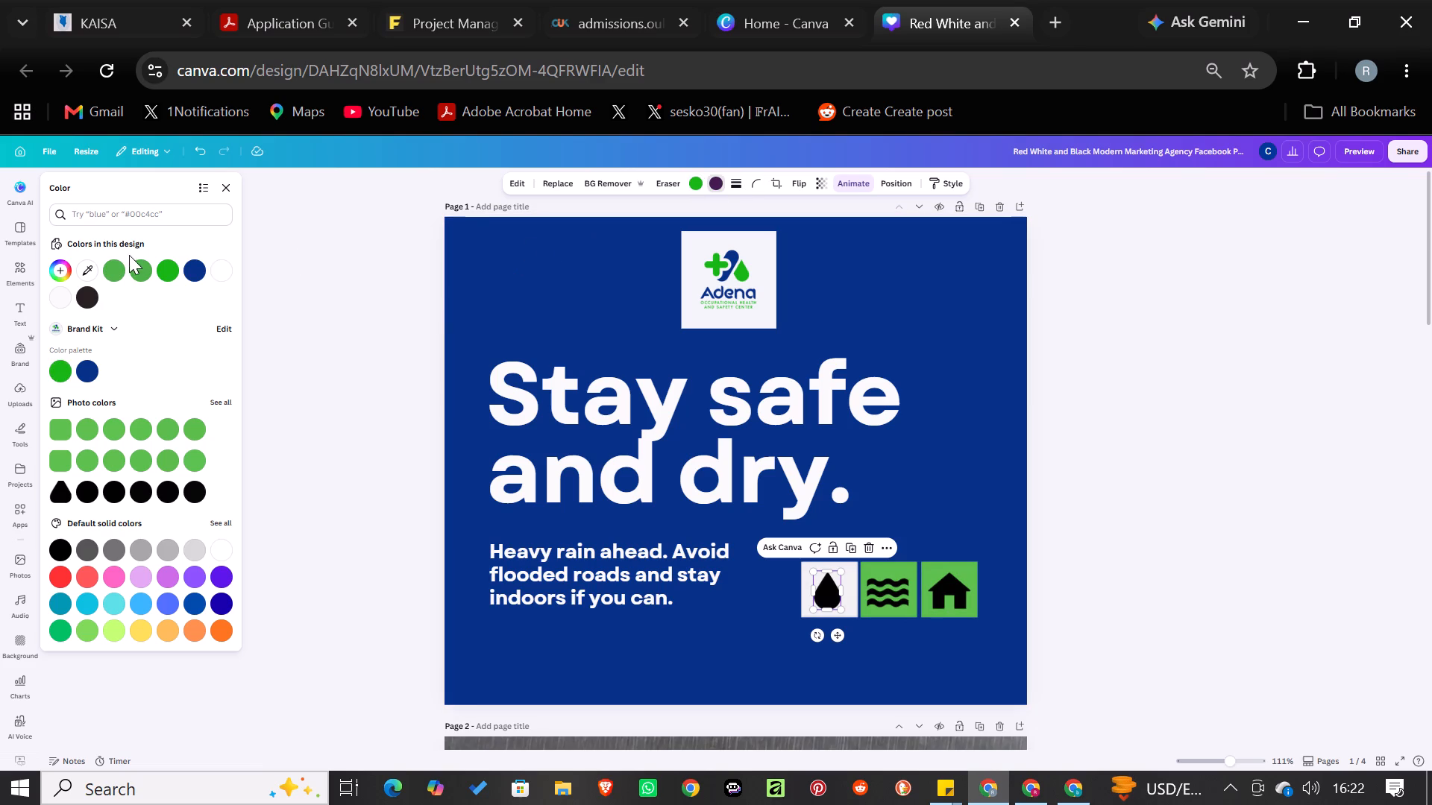
{"action": "left_click", "coordinate": [113, 274]}
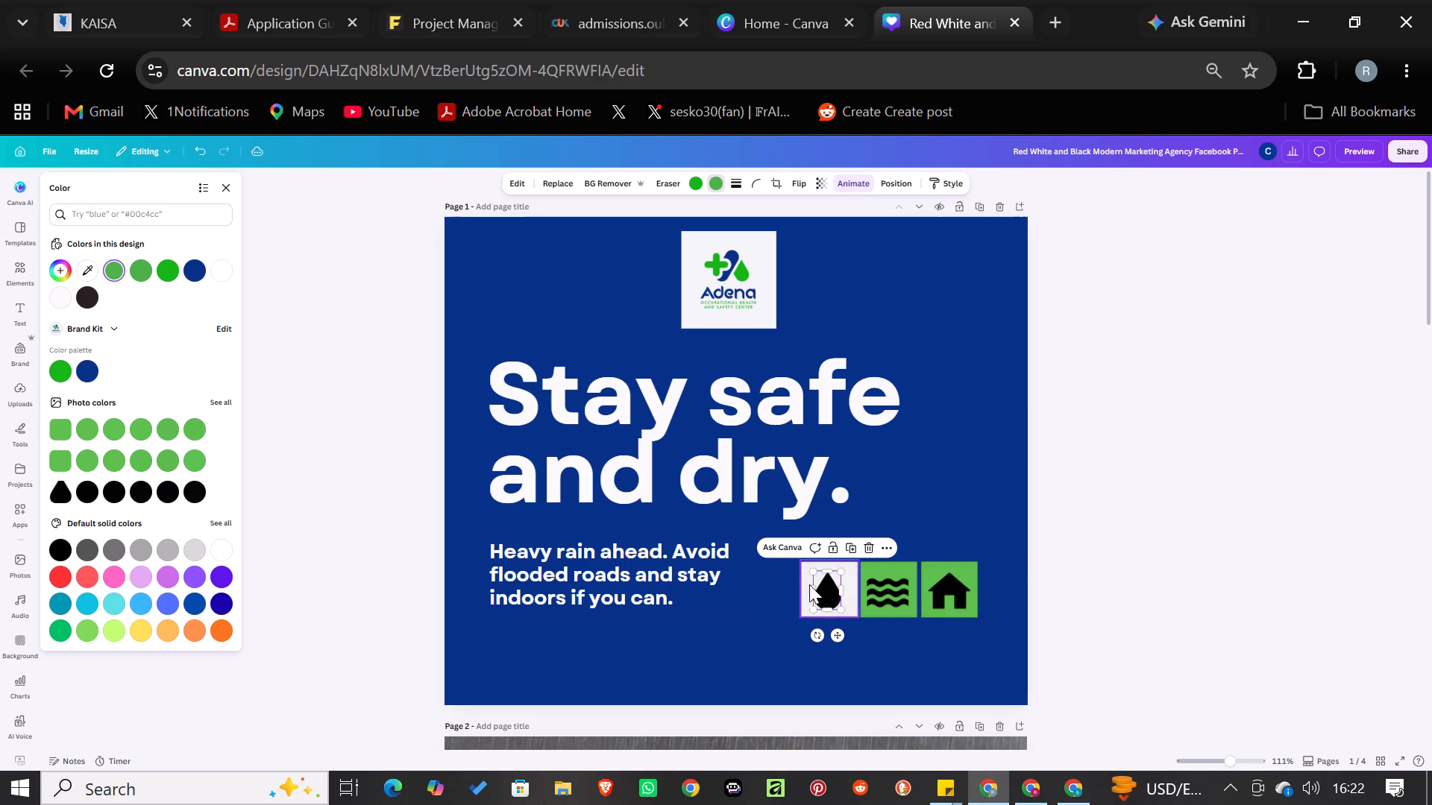
{"action": "left_click", "coordinate": [832, 593]}
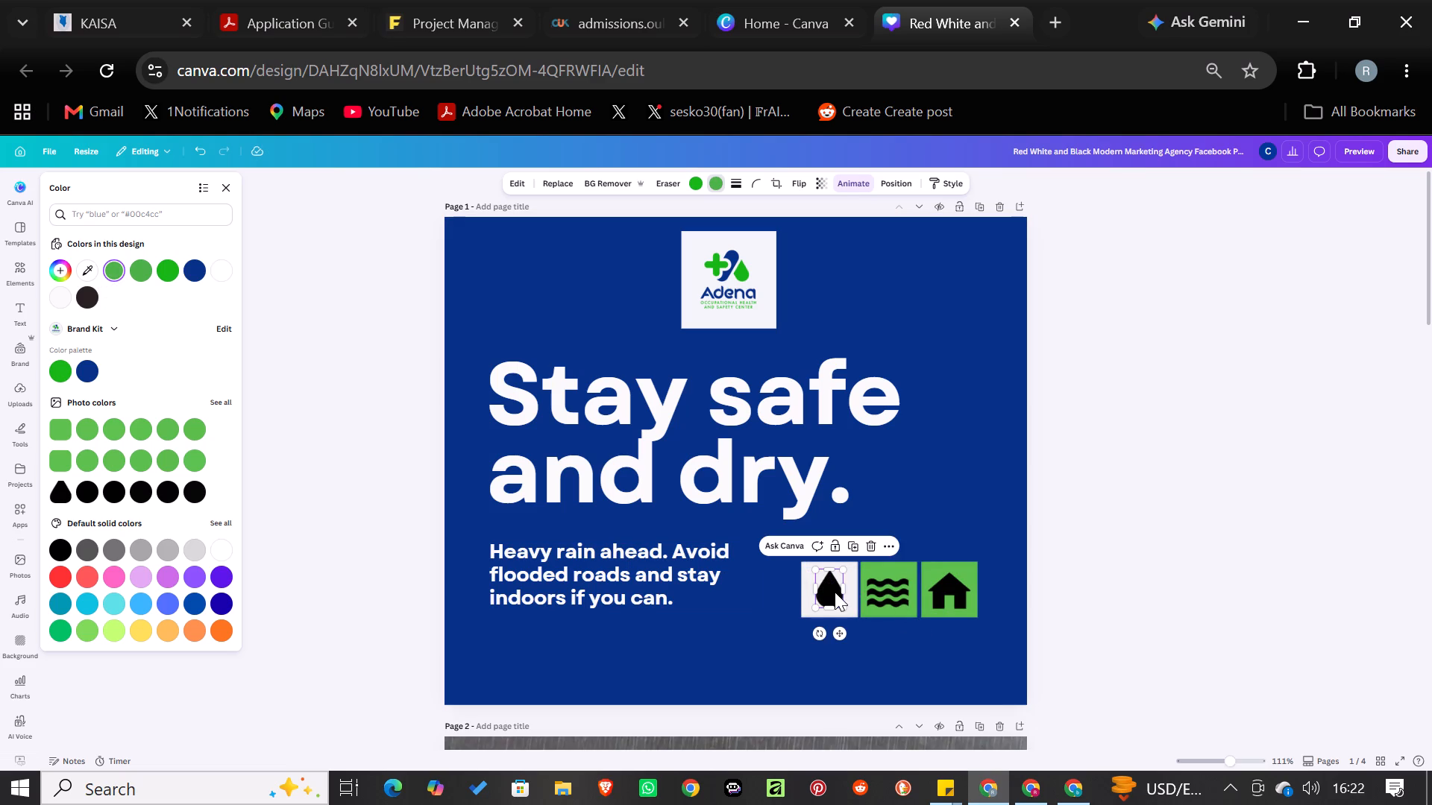
{"action": "left_click", "coordinate": [885, 591]}
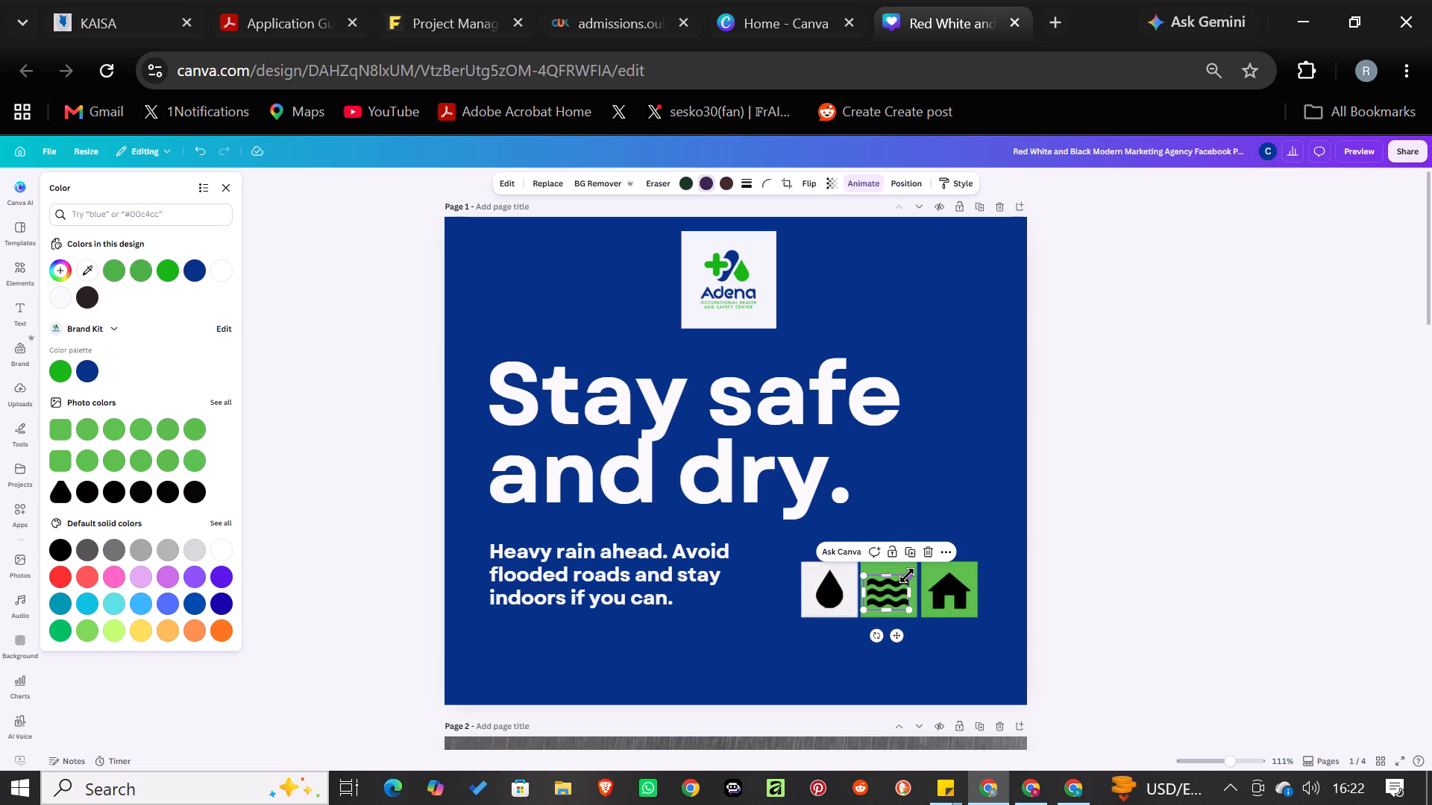
Try the design's greens on the square behind the water drop and set it to green #4bb146.
{"action": "left_click", "coordinate": [847, 584]}
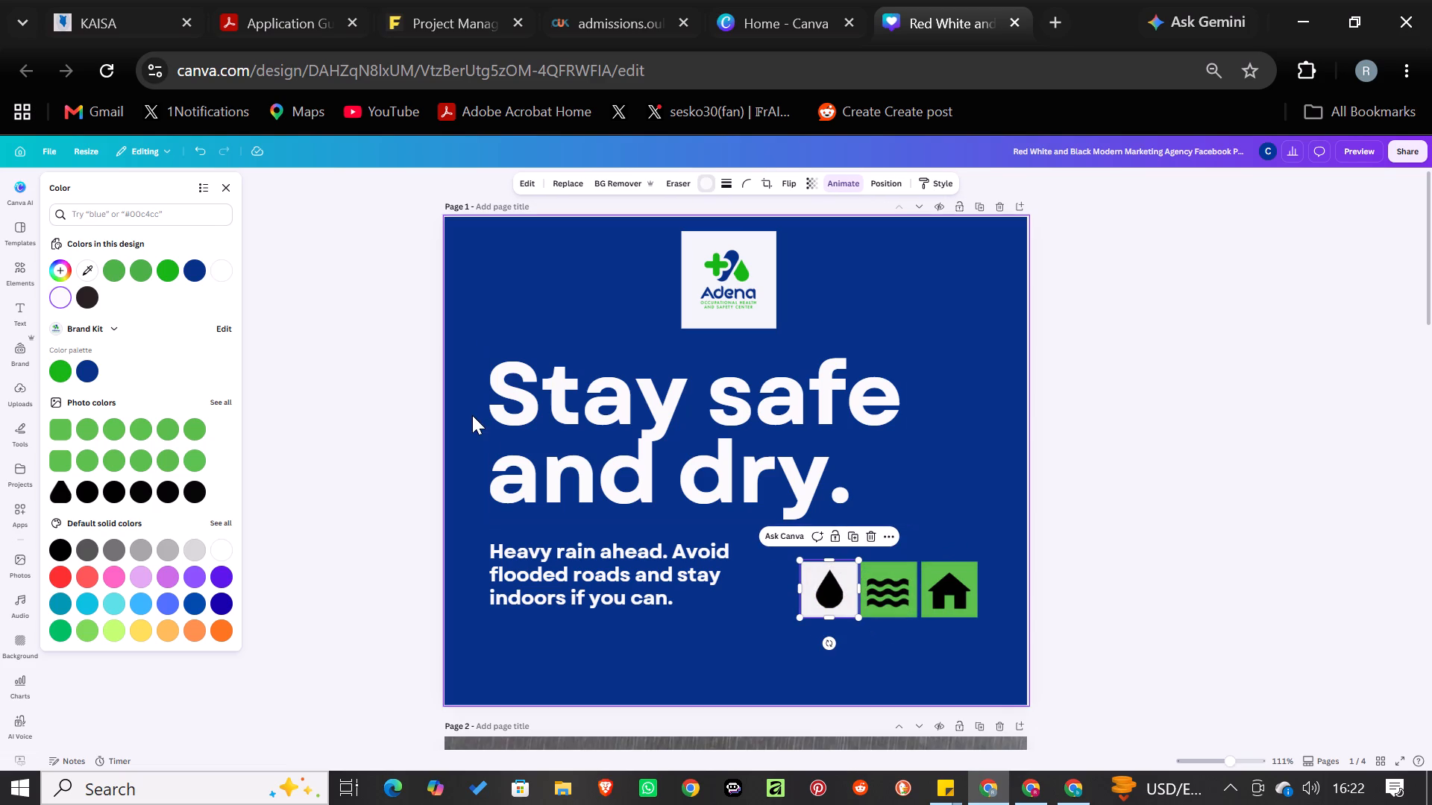
{"action": "left_click", "coordinate": [142, 265]}
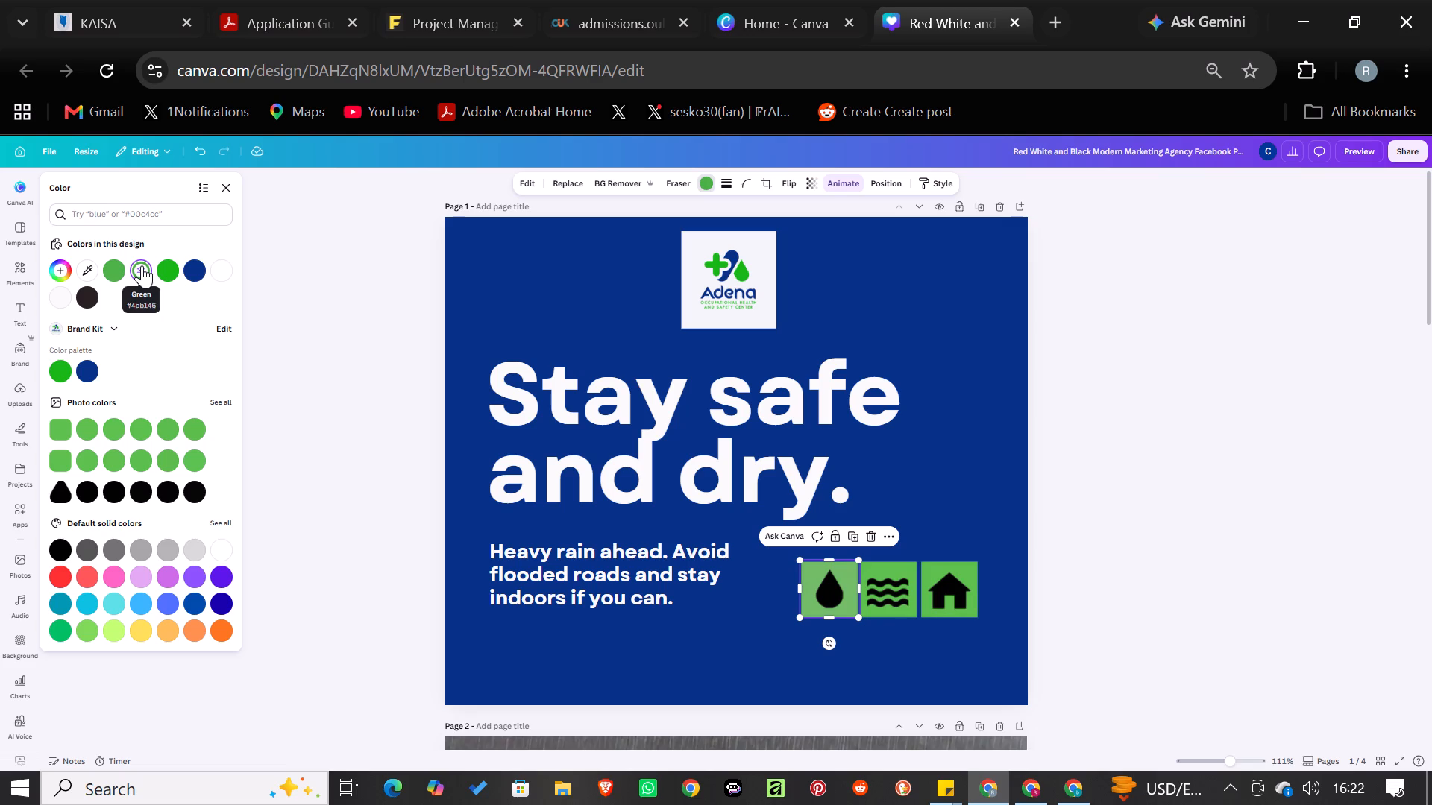
{"action": "left_click", "coordinate": [170, 267]}
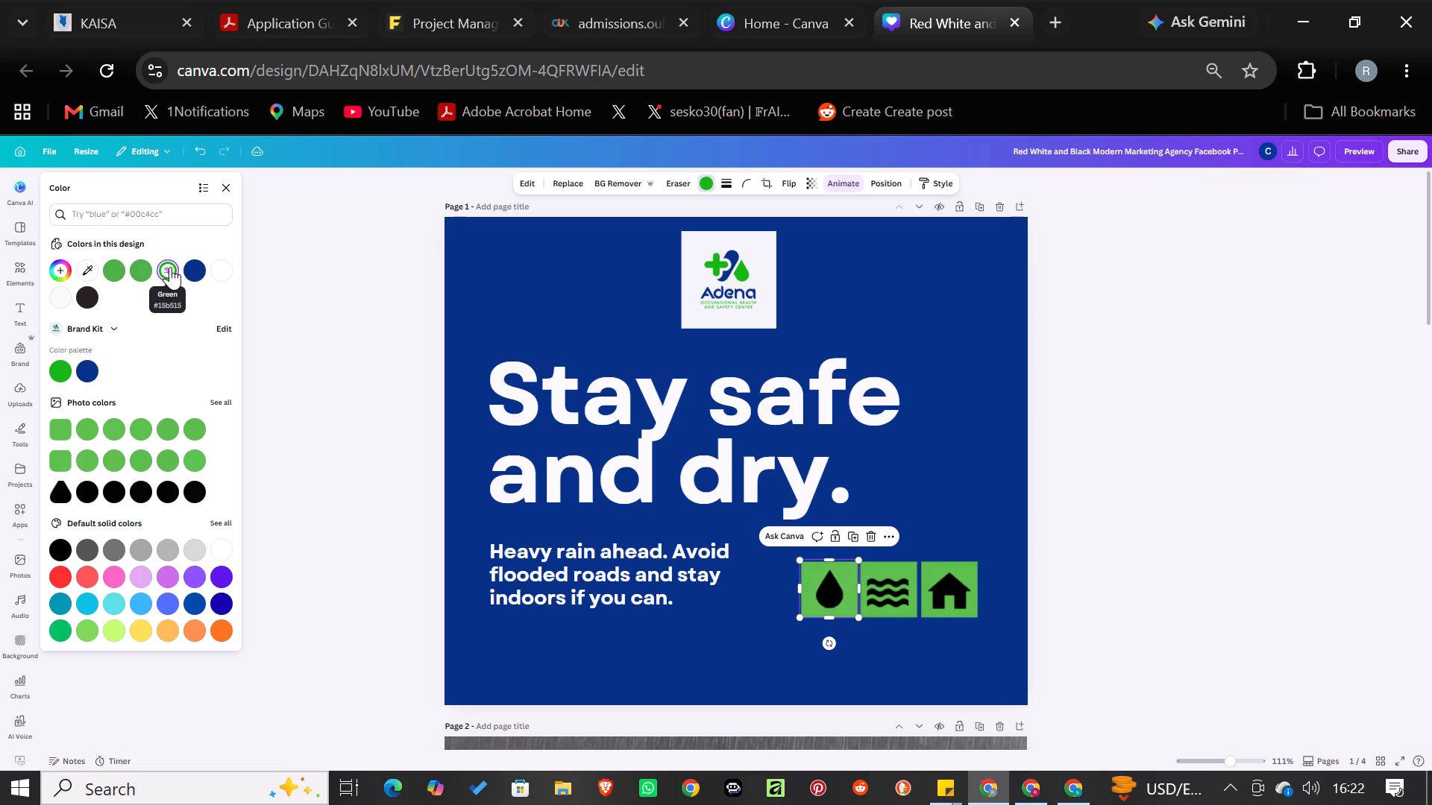
{"action": "left_click", "coordinate": [116, 270]}
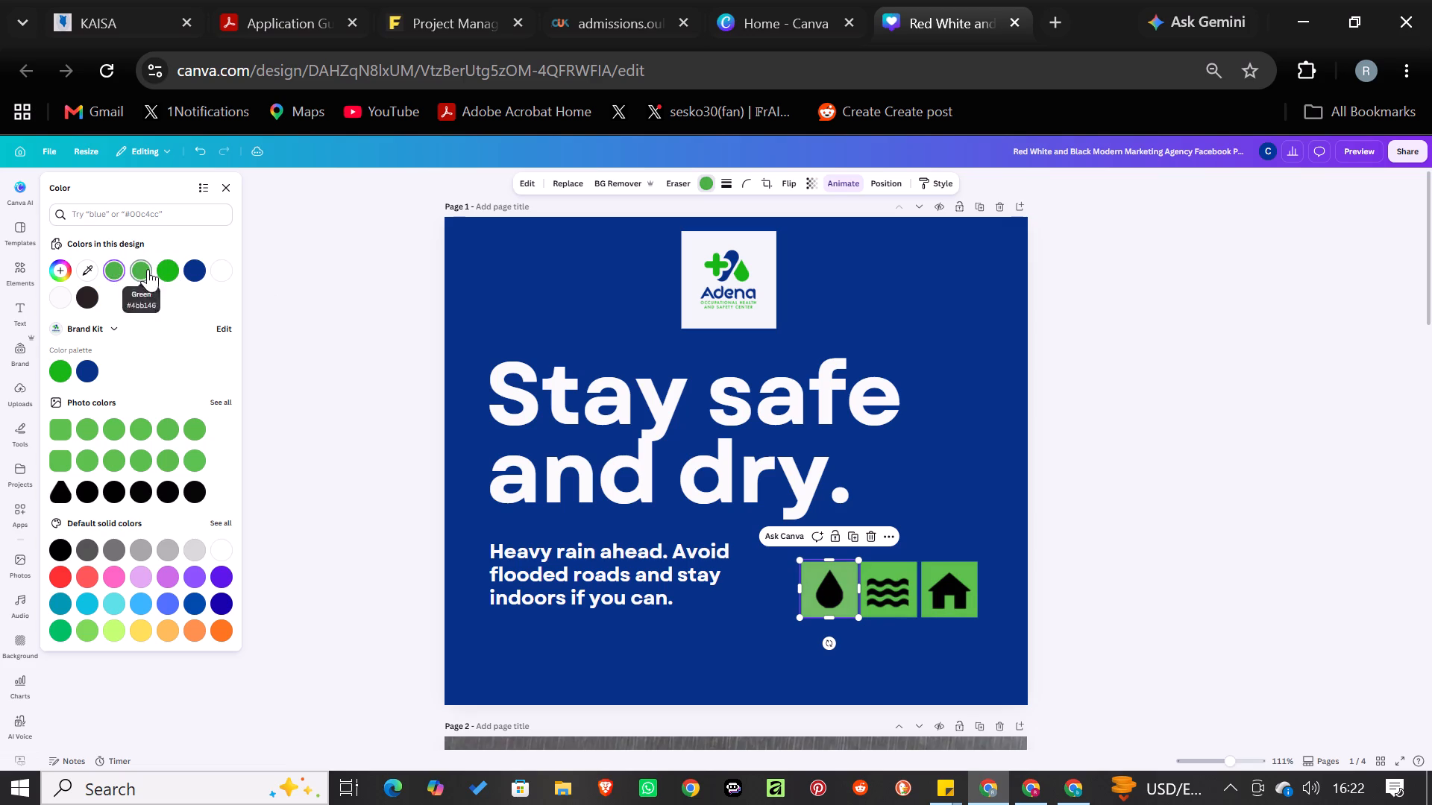
{"action": "left_click", "coordinate": [148, 269]}
{"action": "left_click", "coordinate": [1097, 572]}
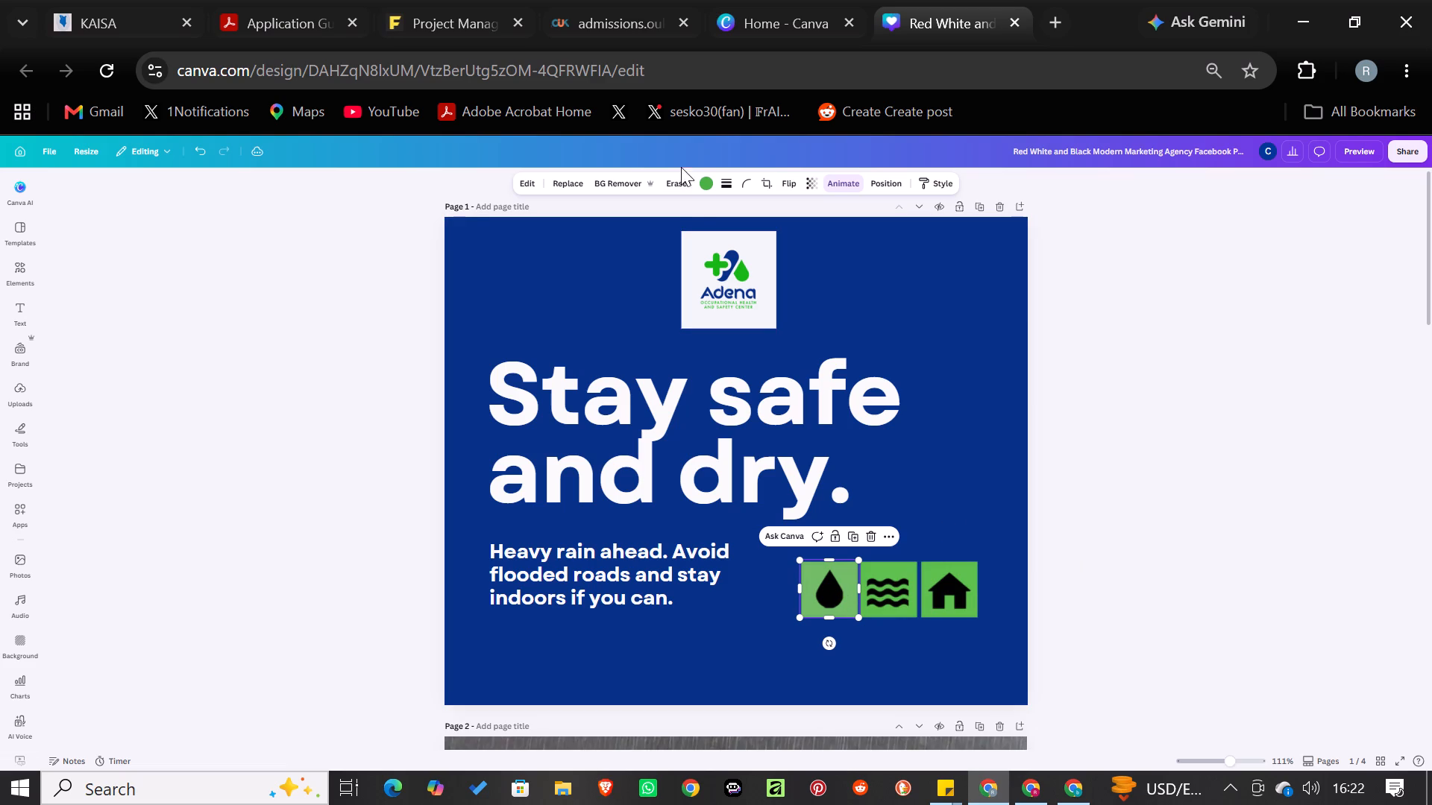
Recolour the square behind the water drop with the brand kit green.
{"action": "left_click", "coordinate": [704, 187]}
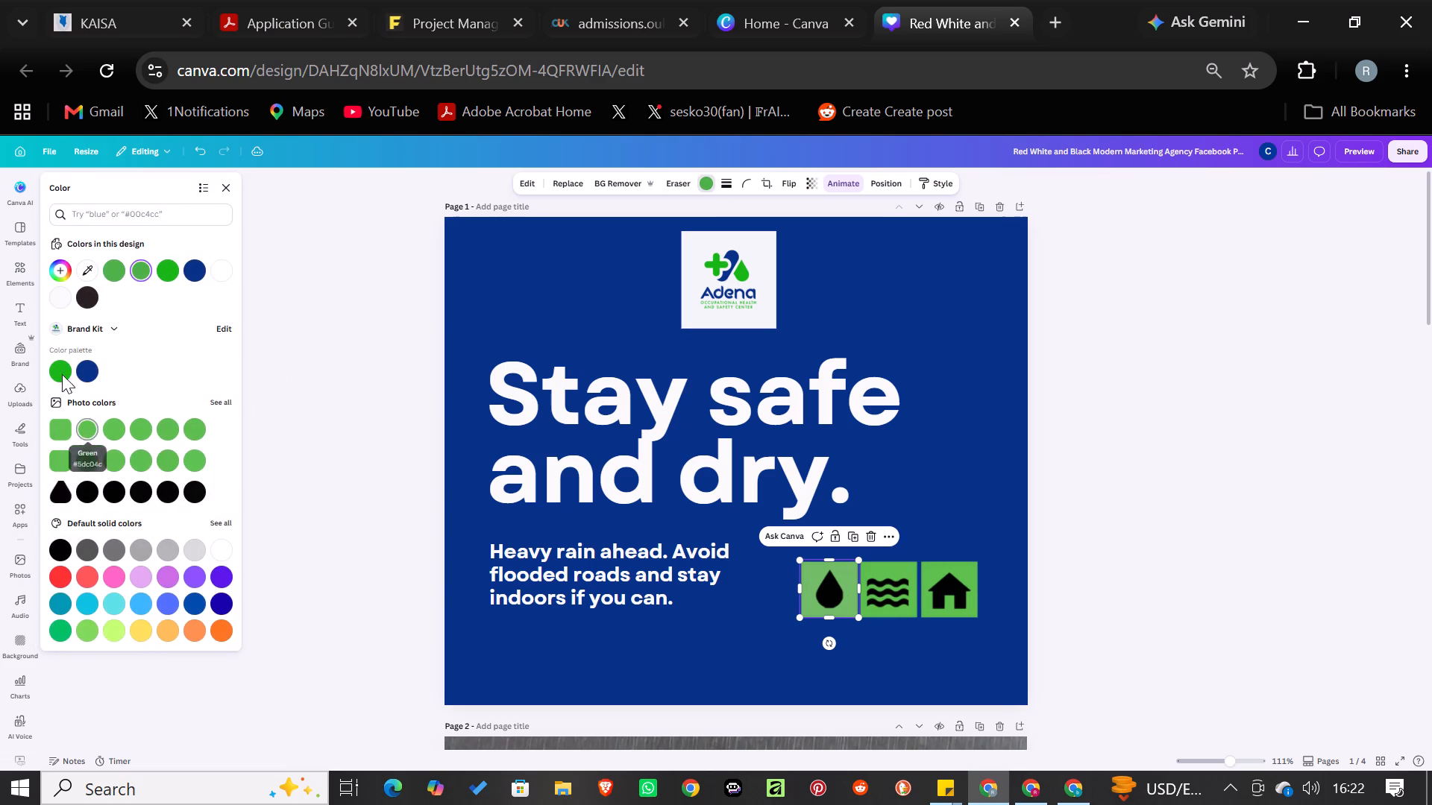
{"action": "left_click", "coordinate": [57, 370]}
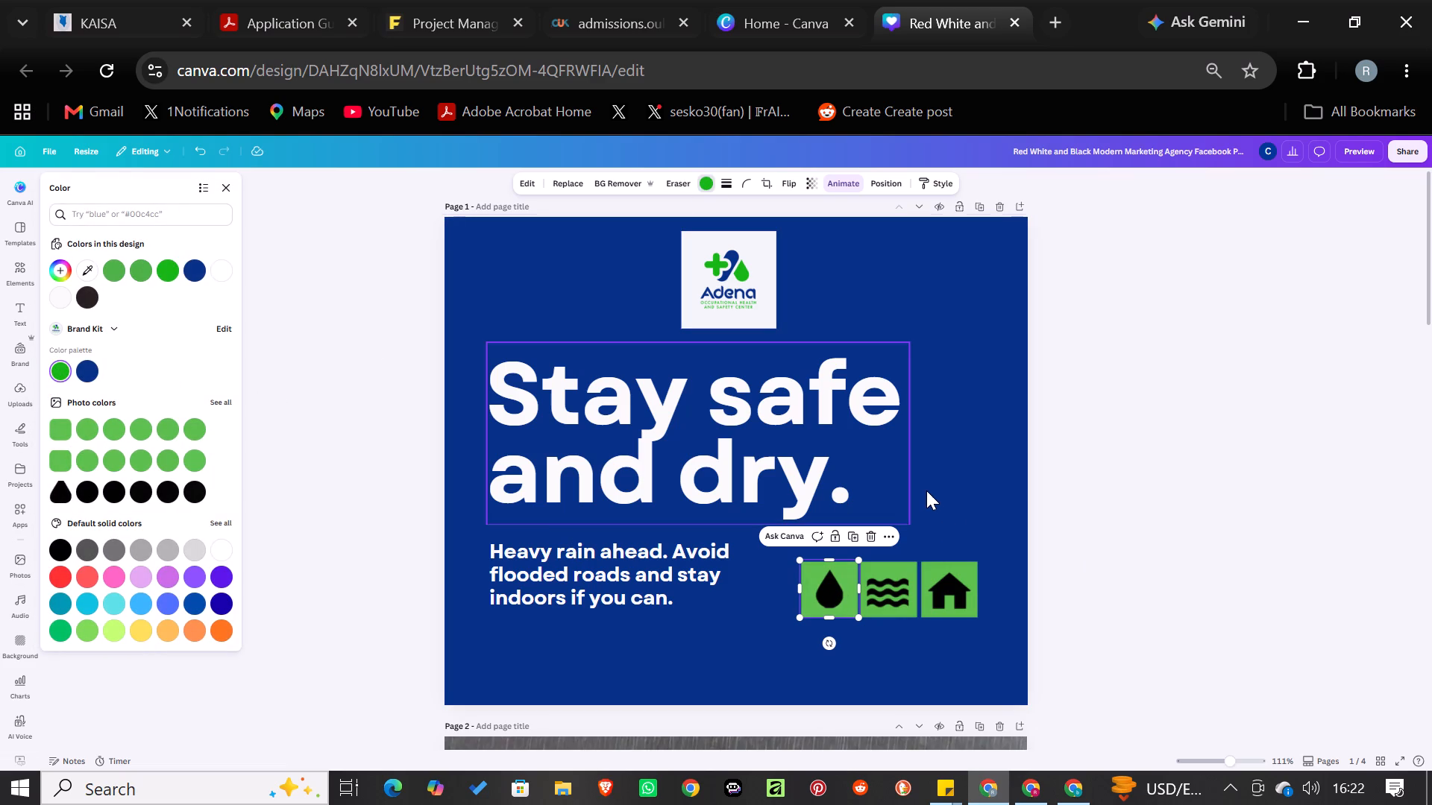
{"action": "left_click", "coordinate": [929, 492]}
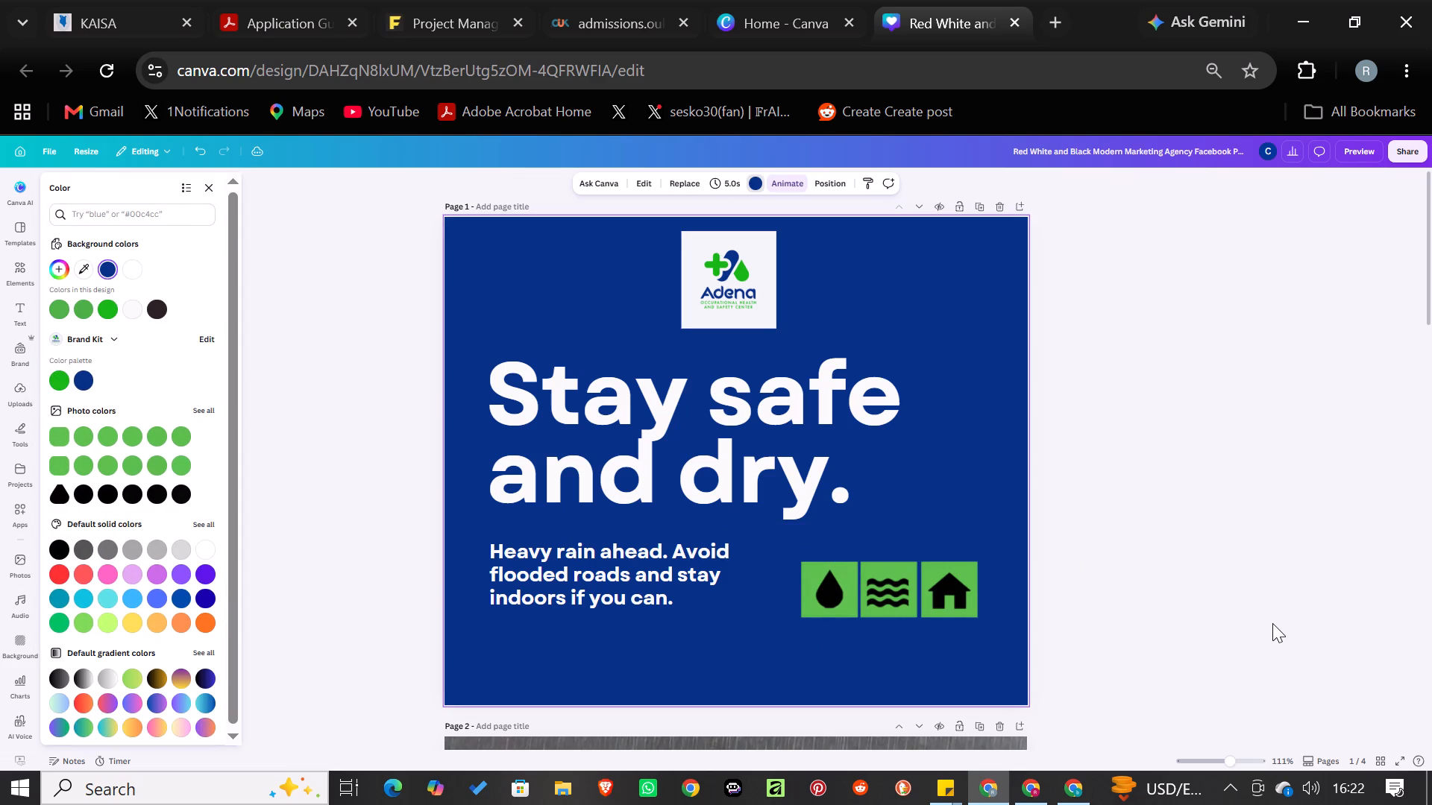
Reduce the font size of the "EL NIÑO" heading on page 2 to 140.
{"action": "left_click", "coordinate": [1272, 623]}
{"action": "key", "text": "Down"}
{"action": "key", "text": "Down"}
{"action": "key", "text": "Down"}
{"action": "key", "text": "Down"}
{"action": "key", "text": "Down"}
{"action": "key", "text": "Down"}
{"action": "key", "text": "Down"}
{"action": "key", "text": "Down"}
{"action": "key", "text": "Down"}
{"action": "key", "text": "Down"}
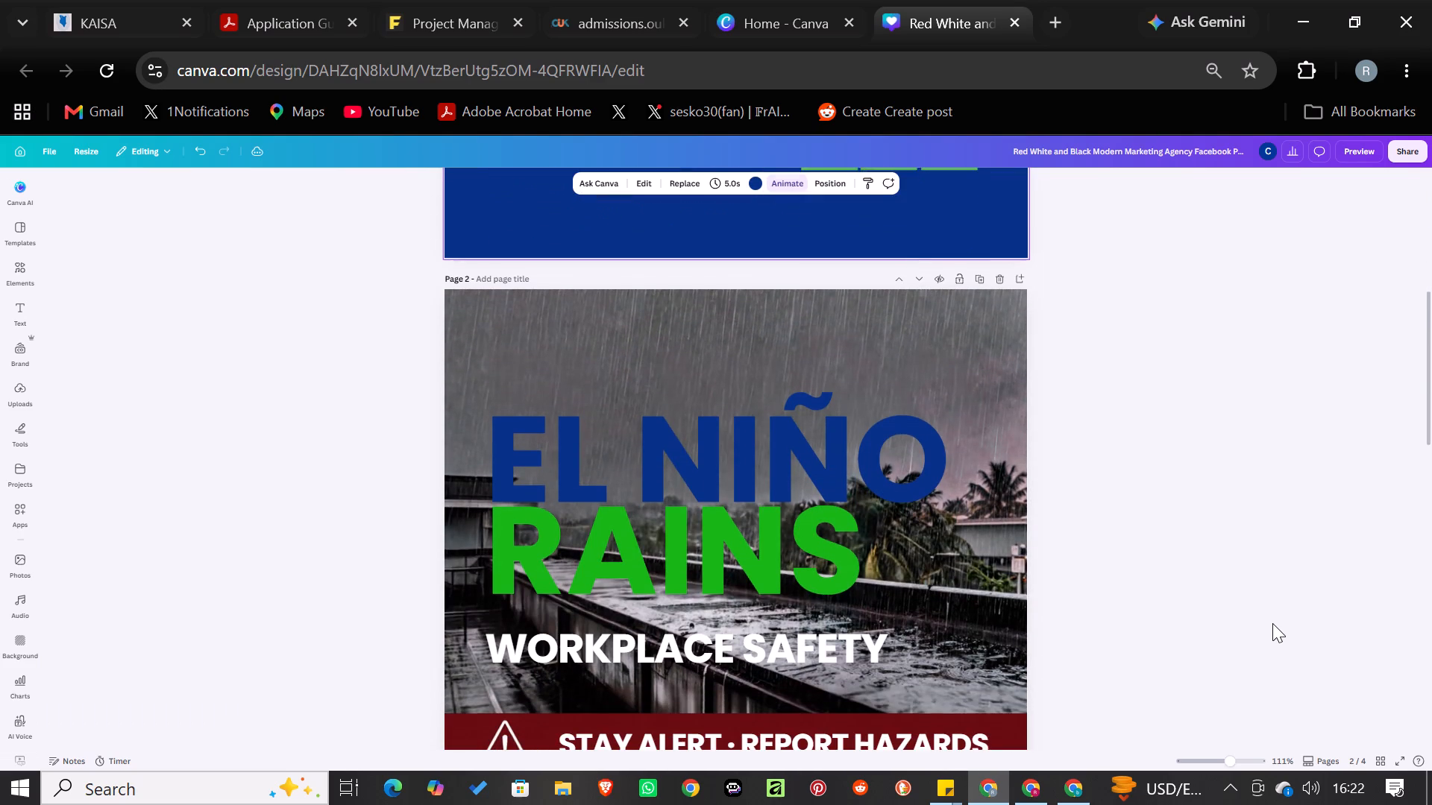
{"action": "key", "text": "Down"}
{"action": "key", "text": "Down"}
{"action": "key", "text": "Down"}
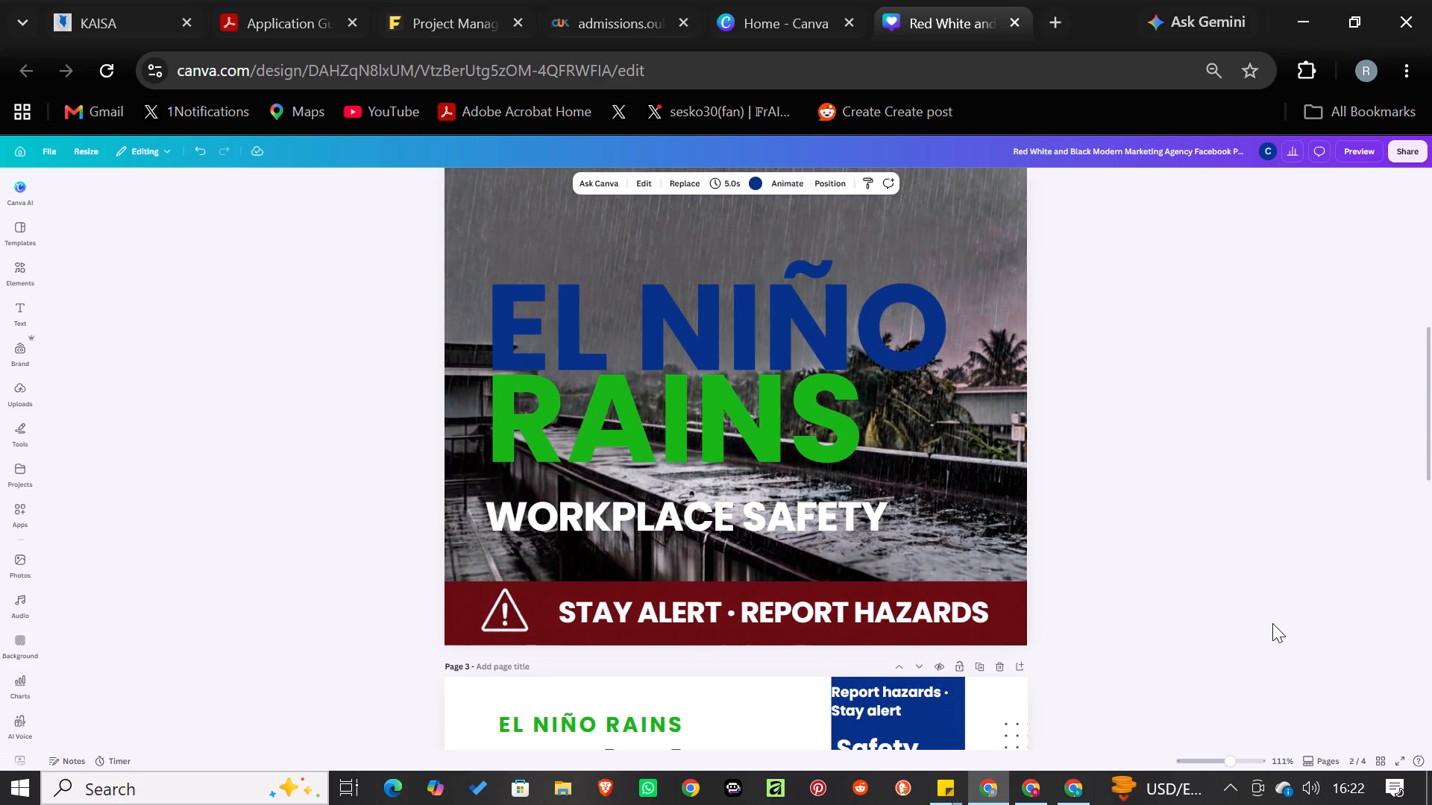
{"action": "left_click", "coordinate": [885, 323]}
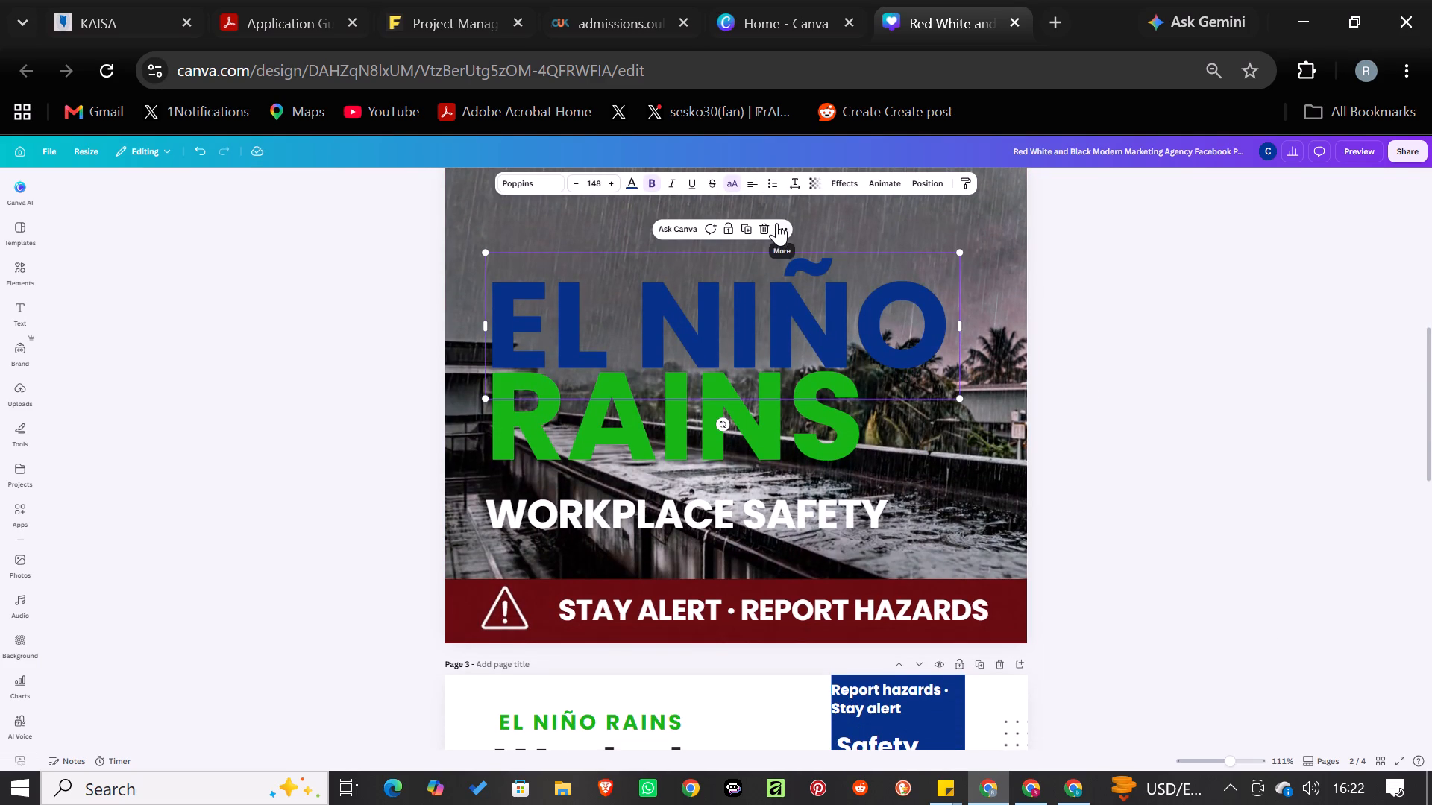
{"action": "triple_click", "coordinate": [582, 182]}
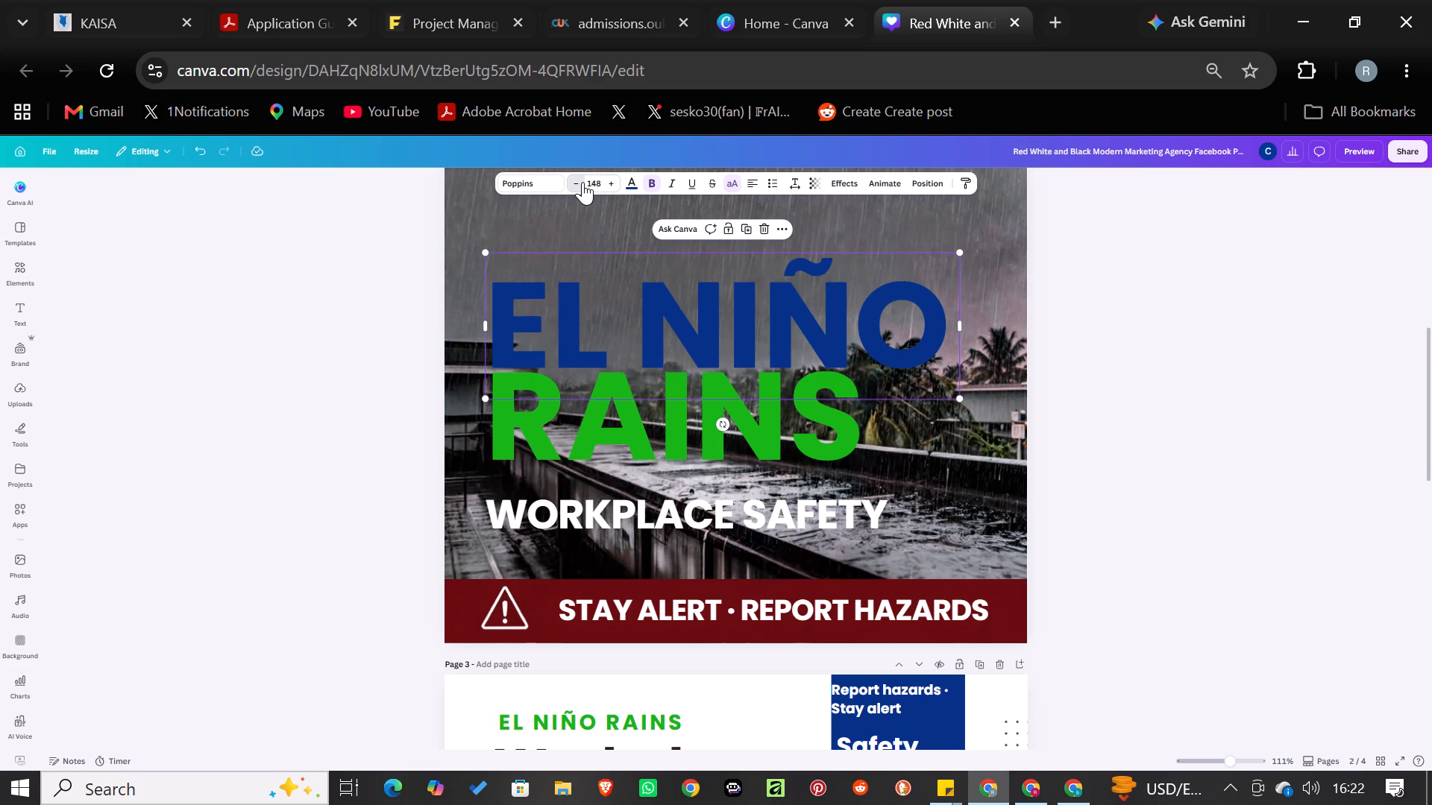
{"action": "triple_click", "coordinate": [582, 182]}
{"action": "double_click", "coordinate": [582, 182]}
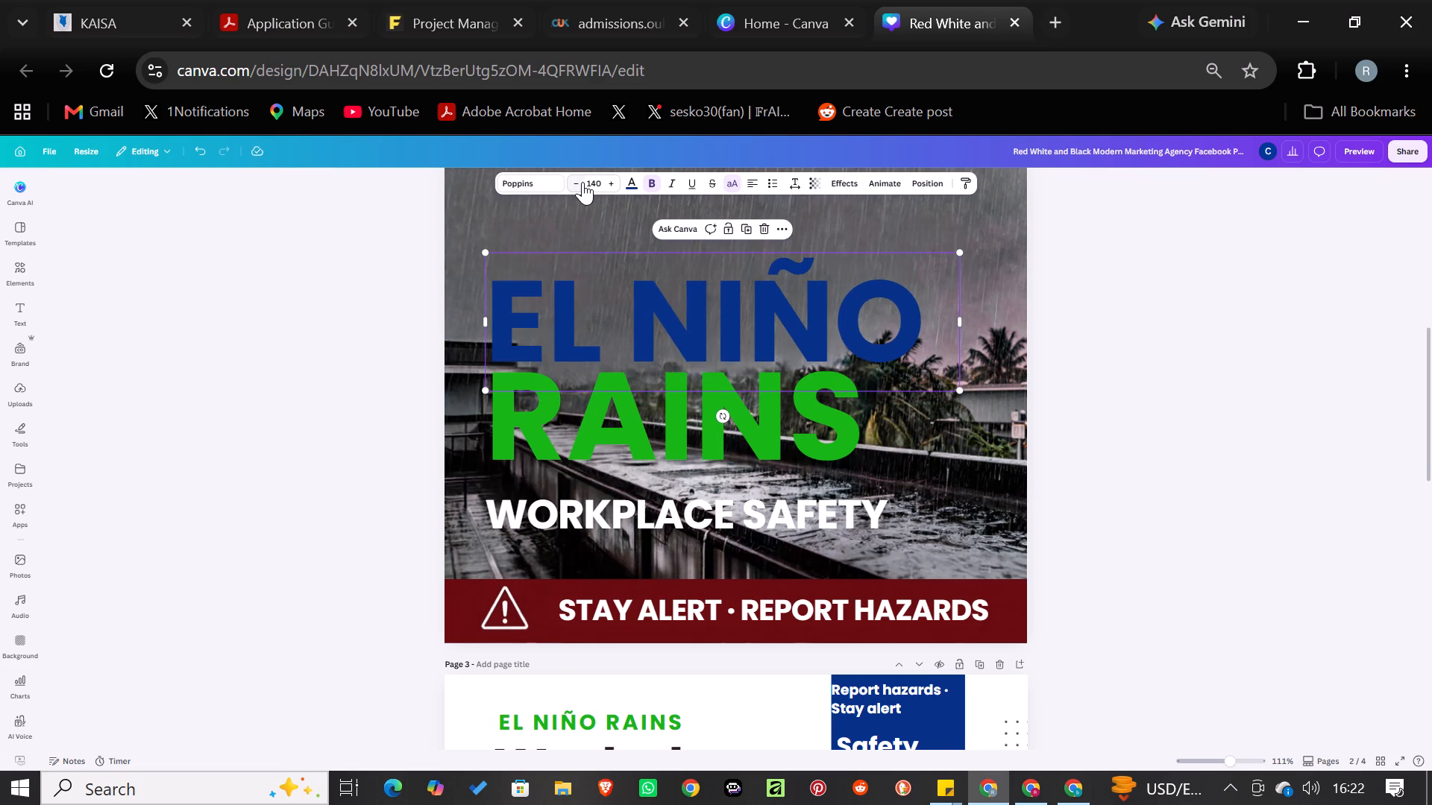
Reduce the font size of the green "RAINS" heading on page 2 to 109.
{"action": "left_click", "coordinate": [700, 385]}
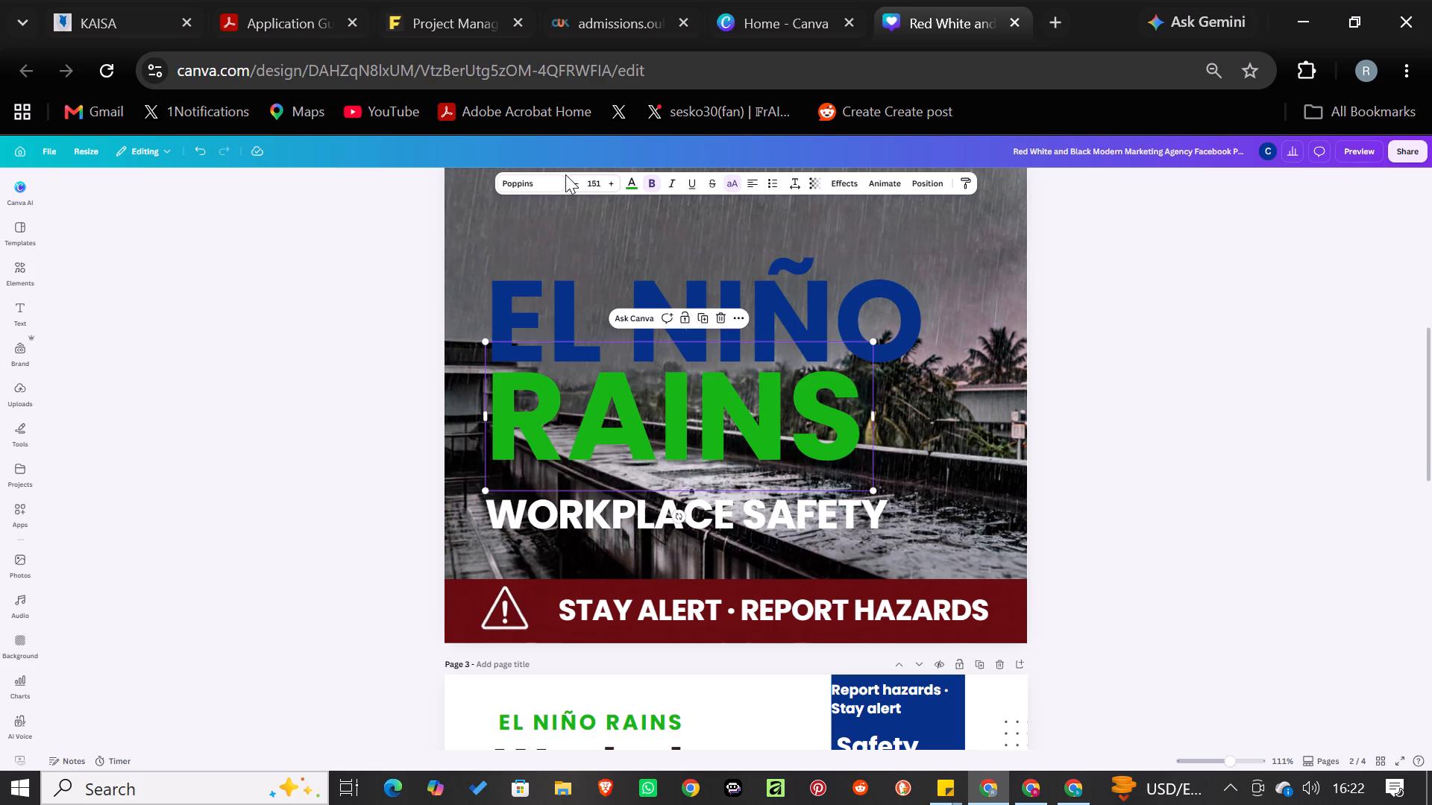
{"action": "triple_click", "coordinate": [569, 177]}
{"action": "triple_click", "coordinate": [569, 177]}
{"action": "triple_click", "coordinate": [569, 177]}
{"action": "triple_click", "coordinate": [569, 177]}
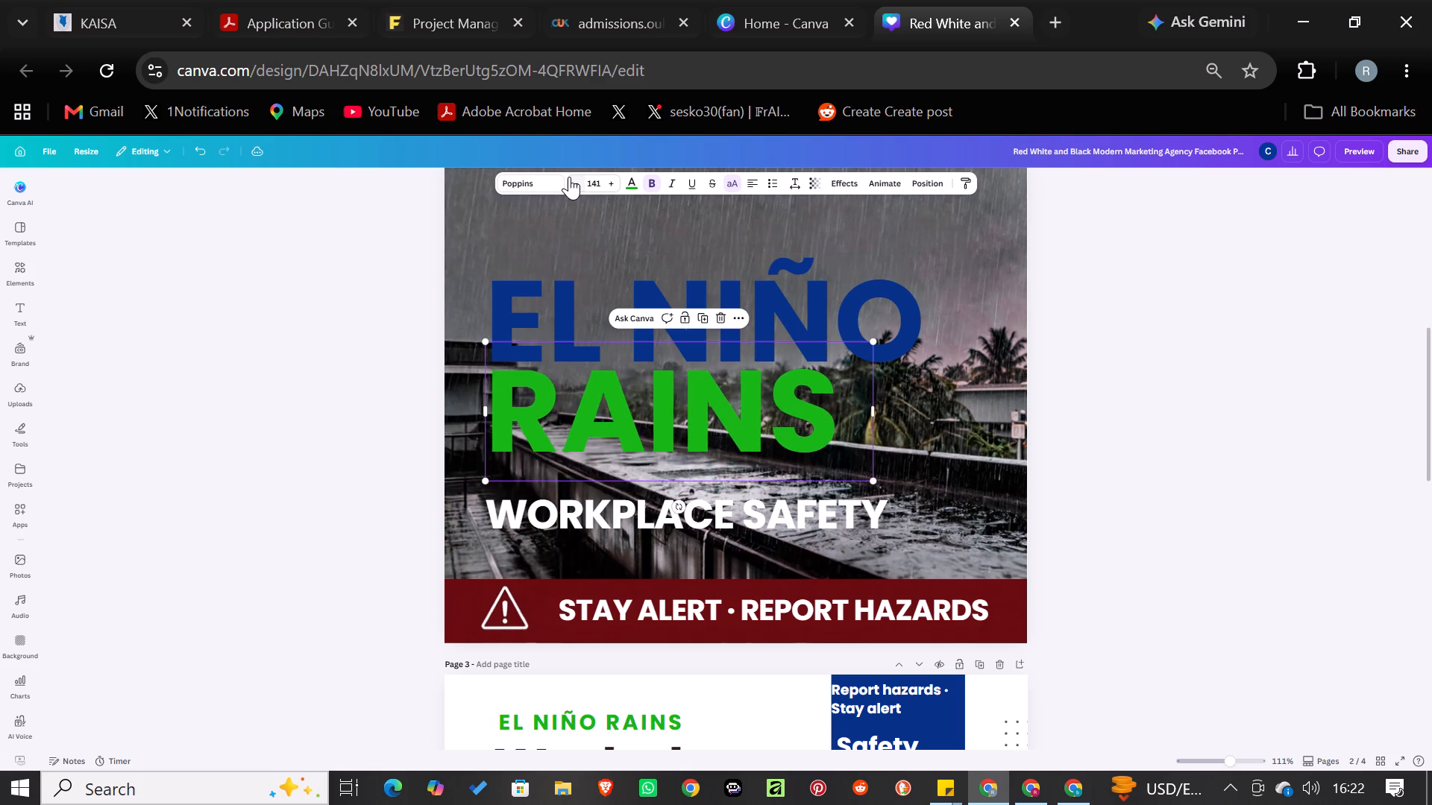
{"action": "triple_click", "coordinate": [569, 177]}
{"action": "triple_click", "coordinate": [569, 177]}
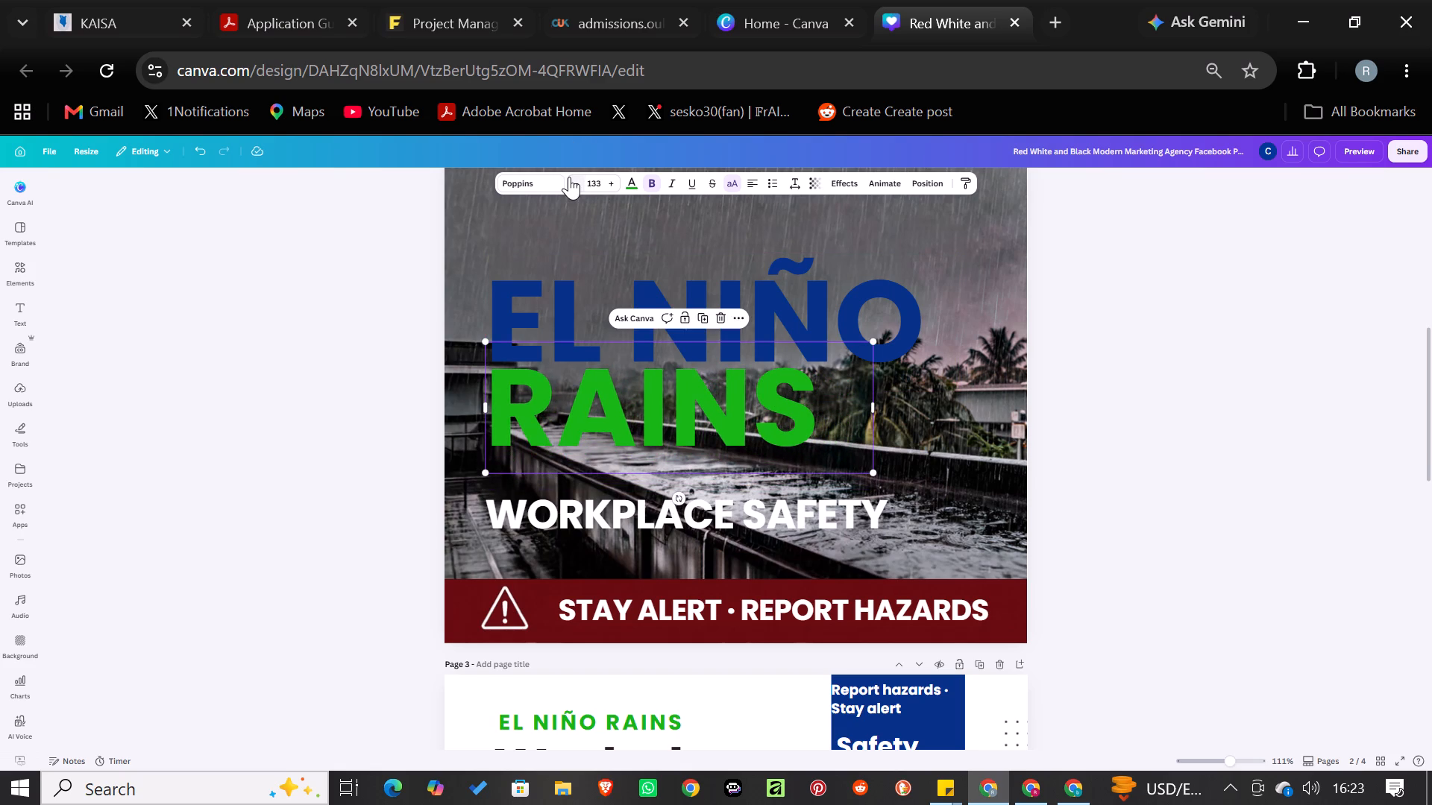
{"action": "double_click", "coordinate": [569, 177]}
{"action": "triple_click", "coordinate": [569, 177]}
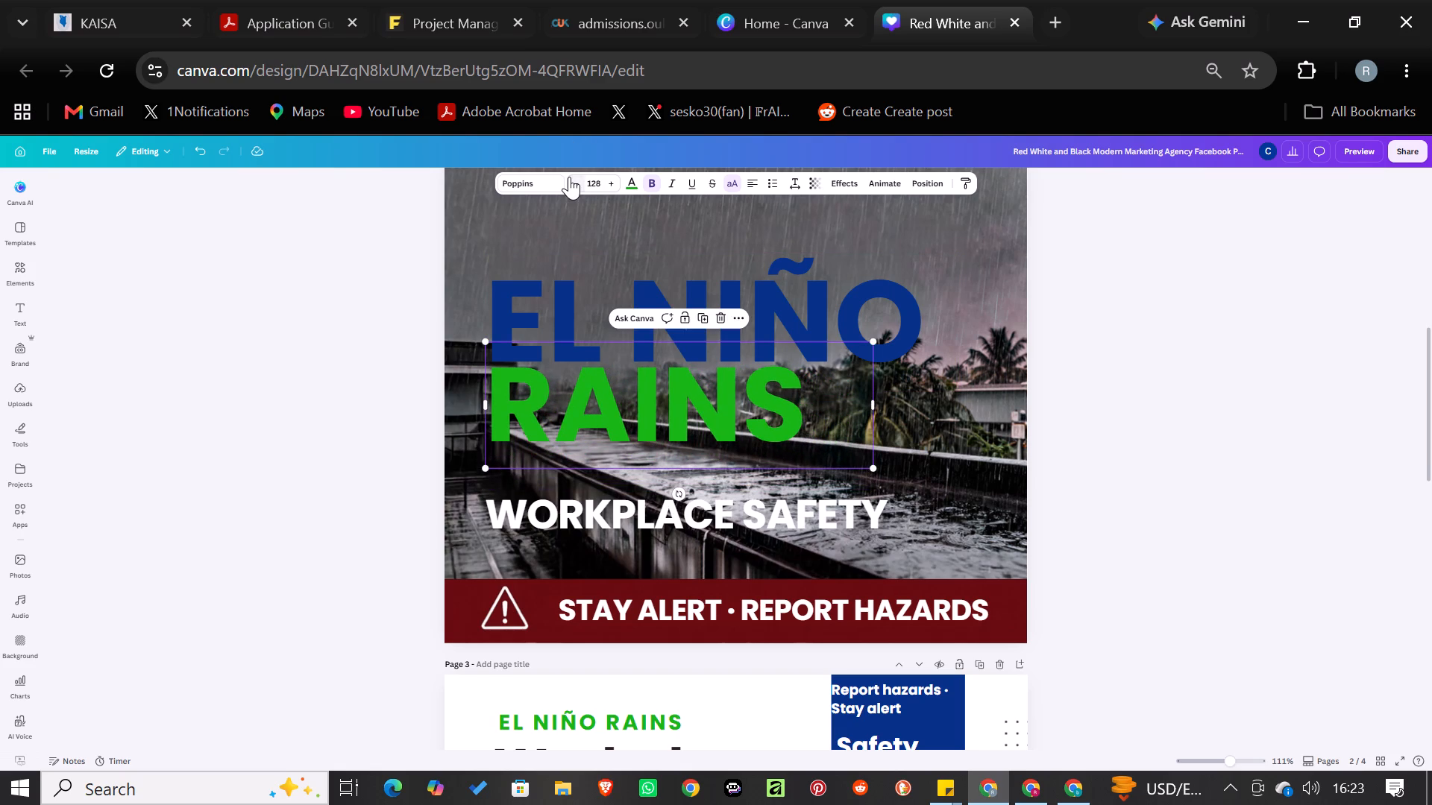
{"action": "double_click", "coordinate": [569, 177]}
{"action": "triple_click", "coordinate": [569, 177]}
{"action": "triple_click", "coordinate": [569, 177]}
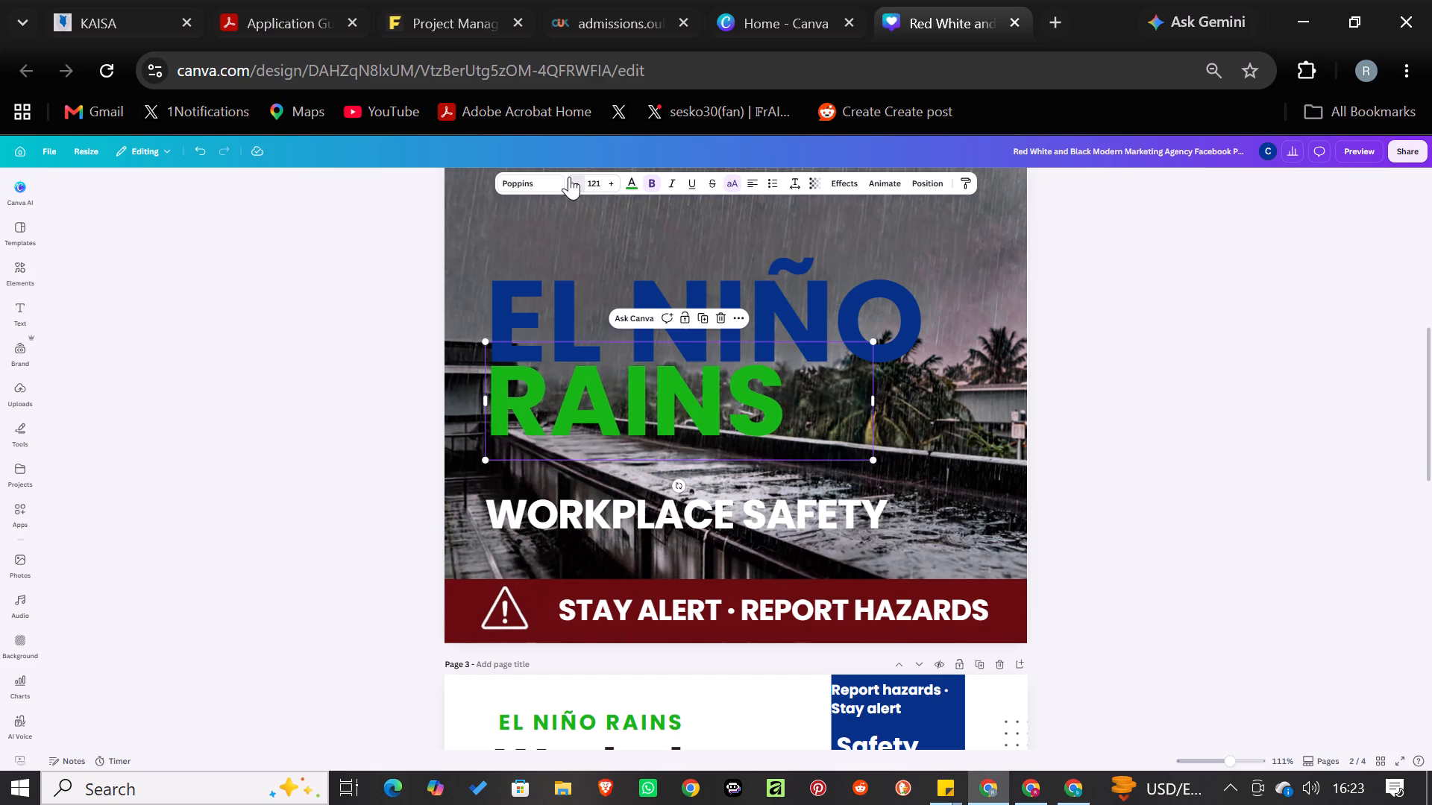
{"action": "double_click", "coordinate": [569, 177]}
{"action": "triple_click", "coordinate": [569, 177]}
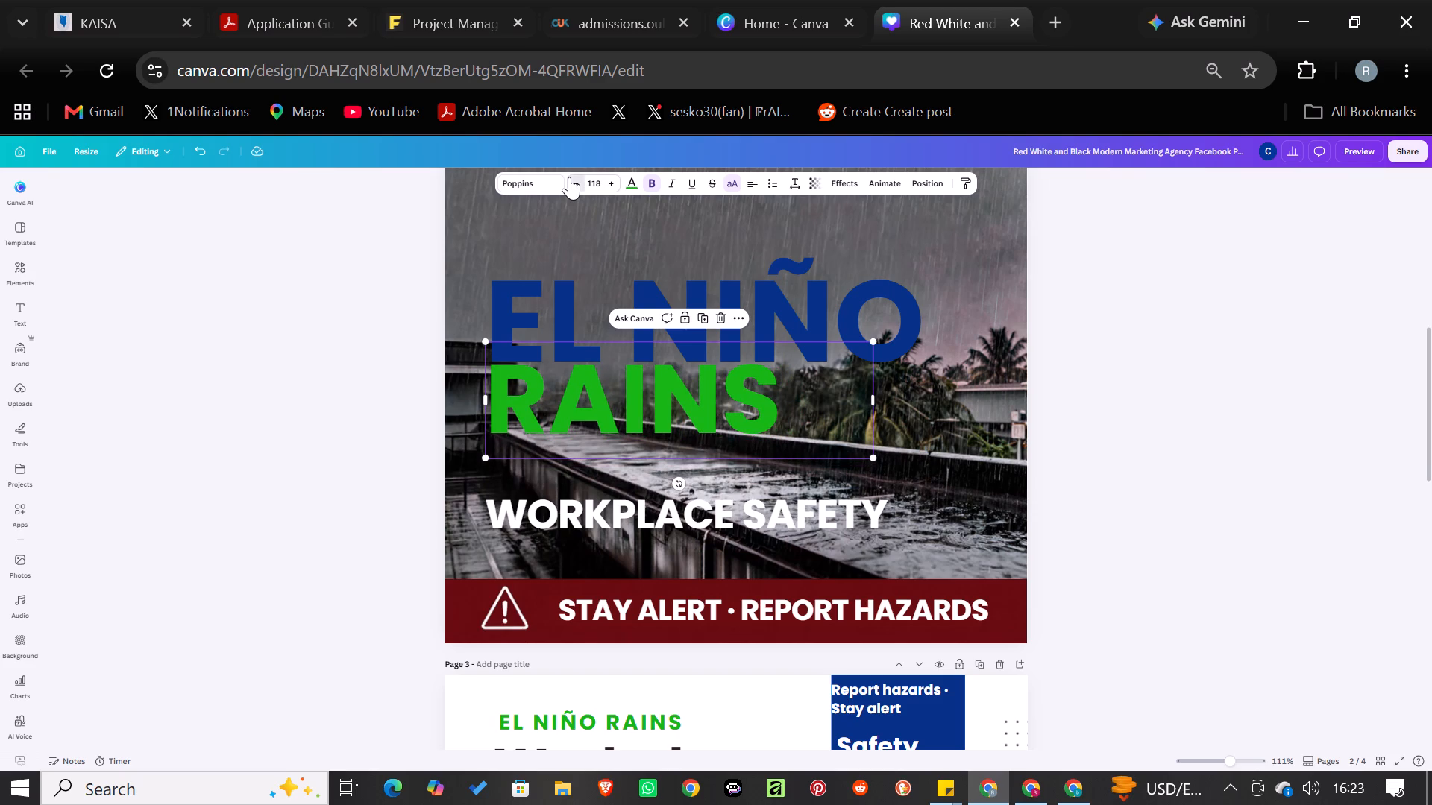
{"action": "left_click", "coordinate": [569, 177]}
{"action": "left_click", "coordinate": [569, 177]}
{"action": "left_click", "coordinate": [569, 177]}
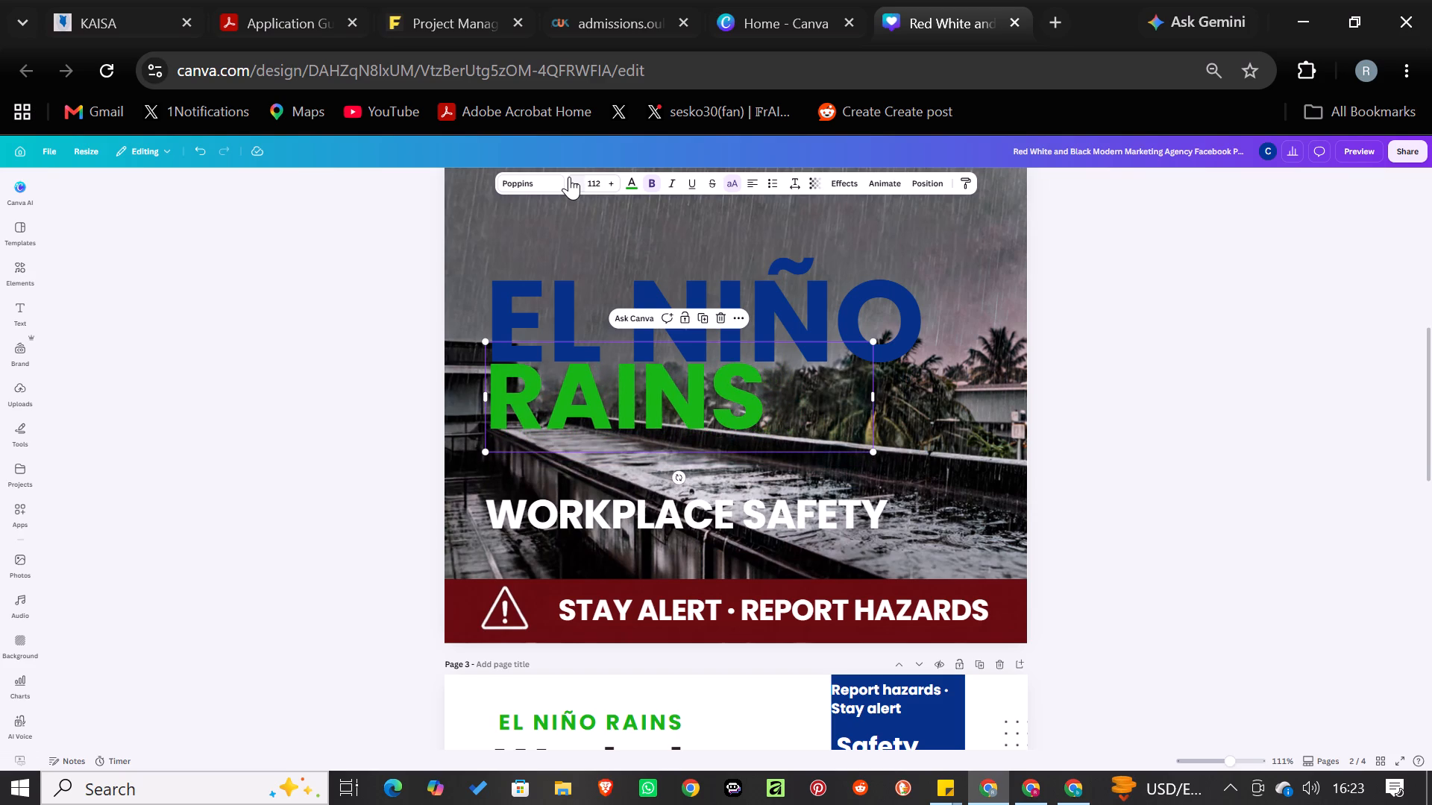
{"action": "left_click", "coordinate": [569, 177]}
{"action": "left_click", "coordinate": [569, 177]}
{"action": "left_click", "coordinate": [569, 177]}
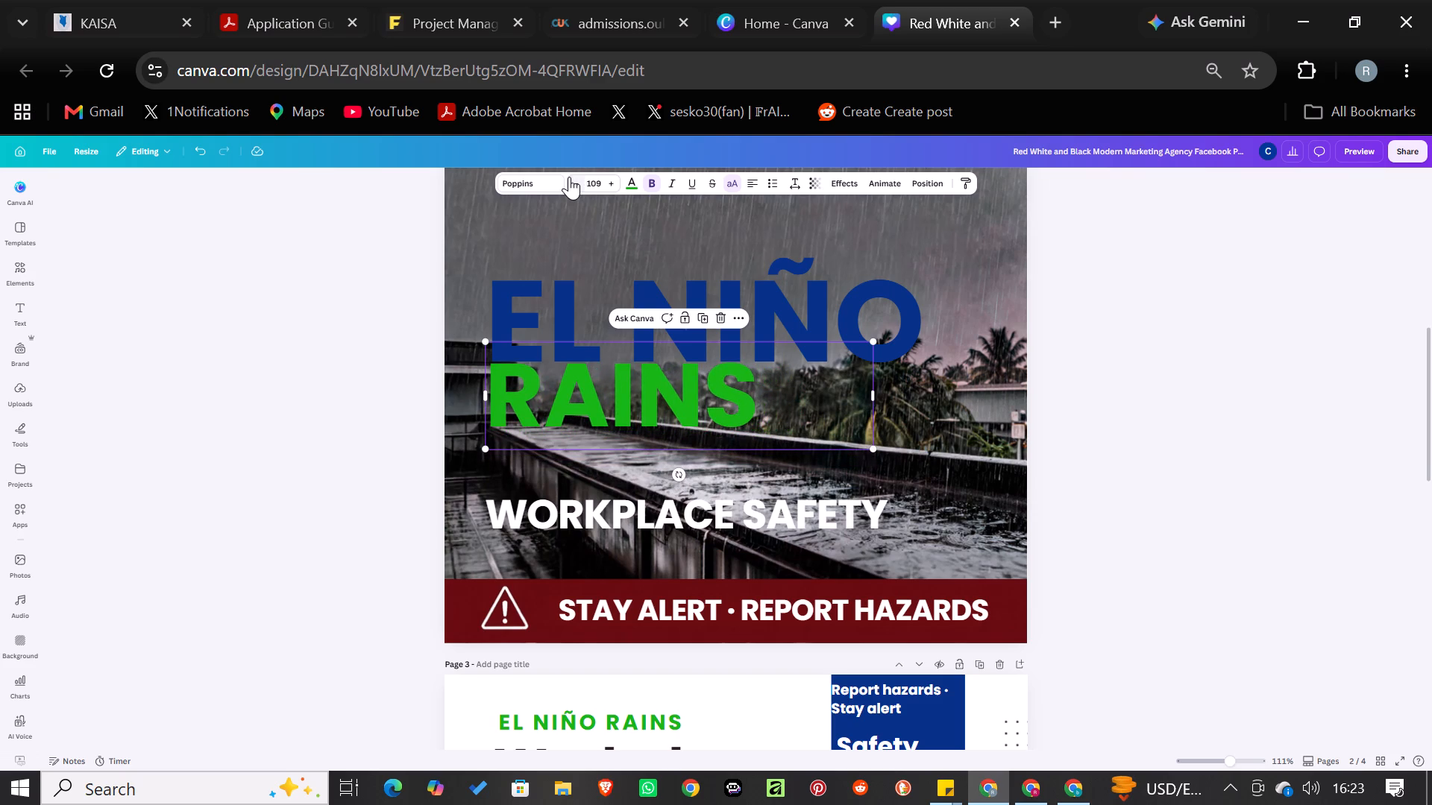
Shrink the blue "EL NIÑO" heading further, to a font size of about 114.
{"action": "left_click", "coordinate": [869, 356]}
{"action": "left_click", "coordinate": [867, 332]}
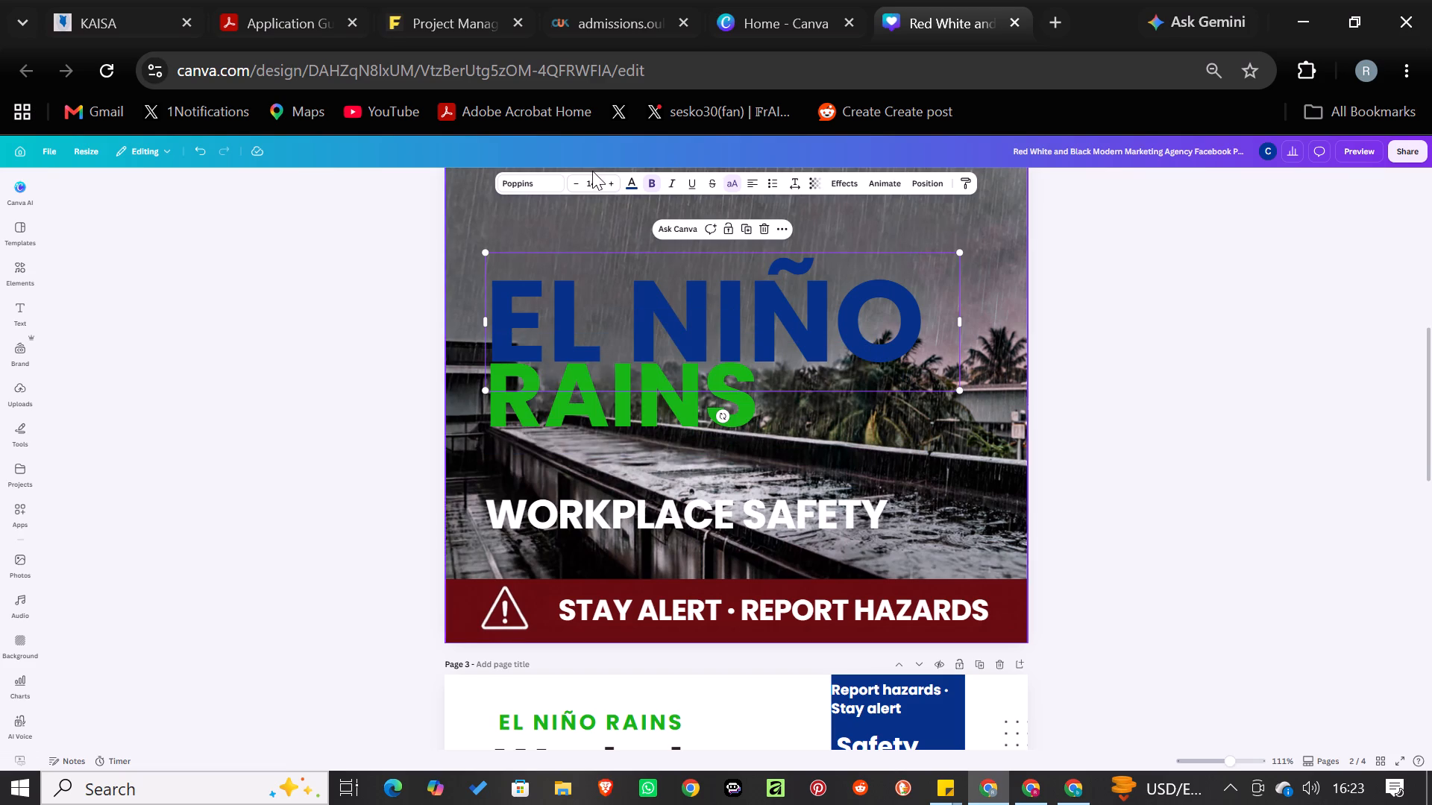
{"action": "triple_click", "coordinate": [571, 180]}
{"action": "triple_click", "coordinate": [571, 180]}
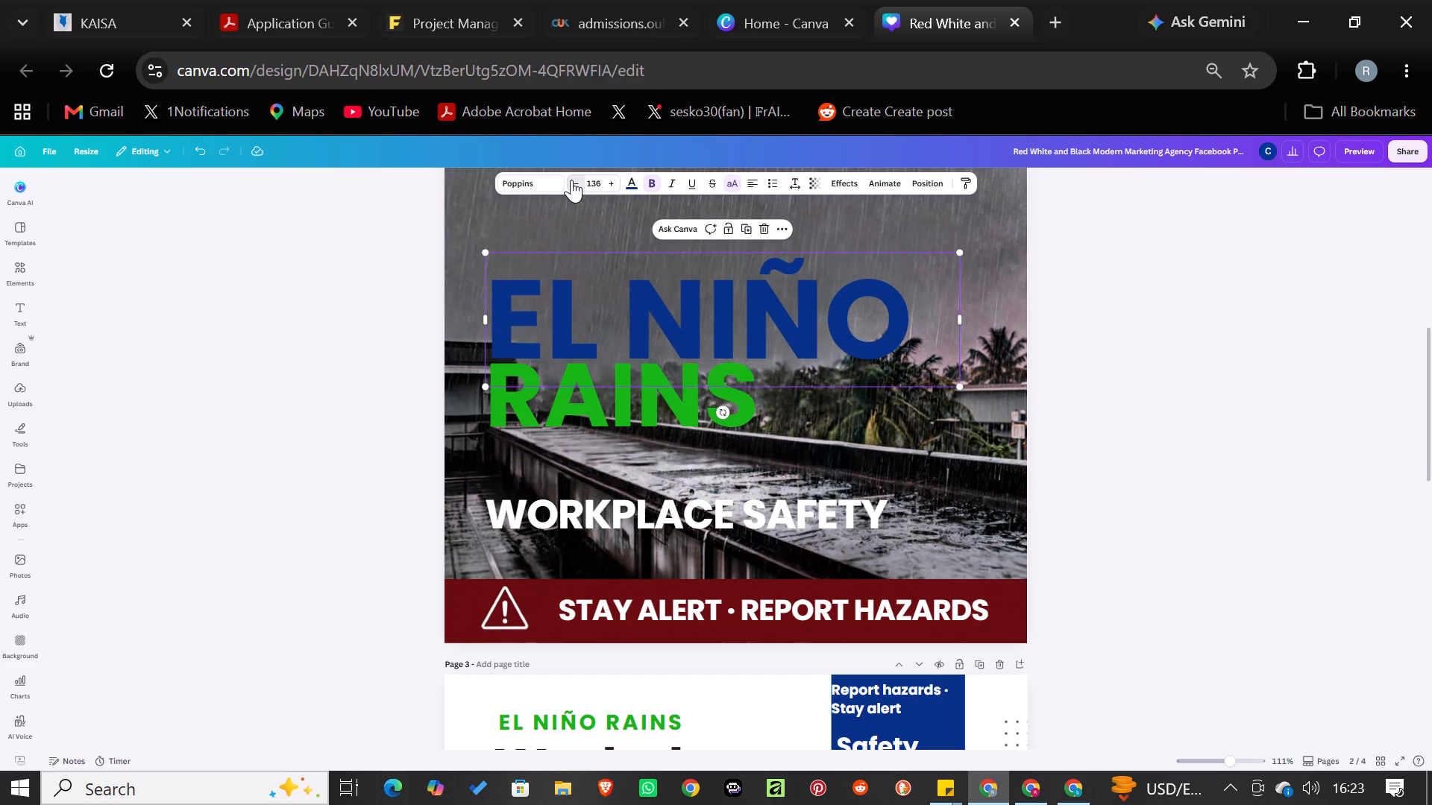
{"action": "triple_click", "coordinate": [571, 180]}
{"action": "triple_click", "coordinate": [571, 180]}
{"action": "triple_click", "coordinate": [571, 180]}
{"action": "triple_click", "coordinate": [571, 180]}
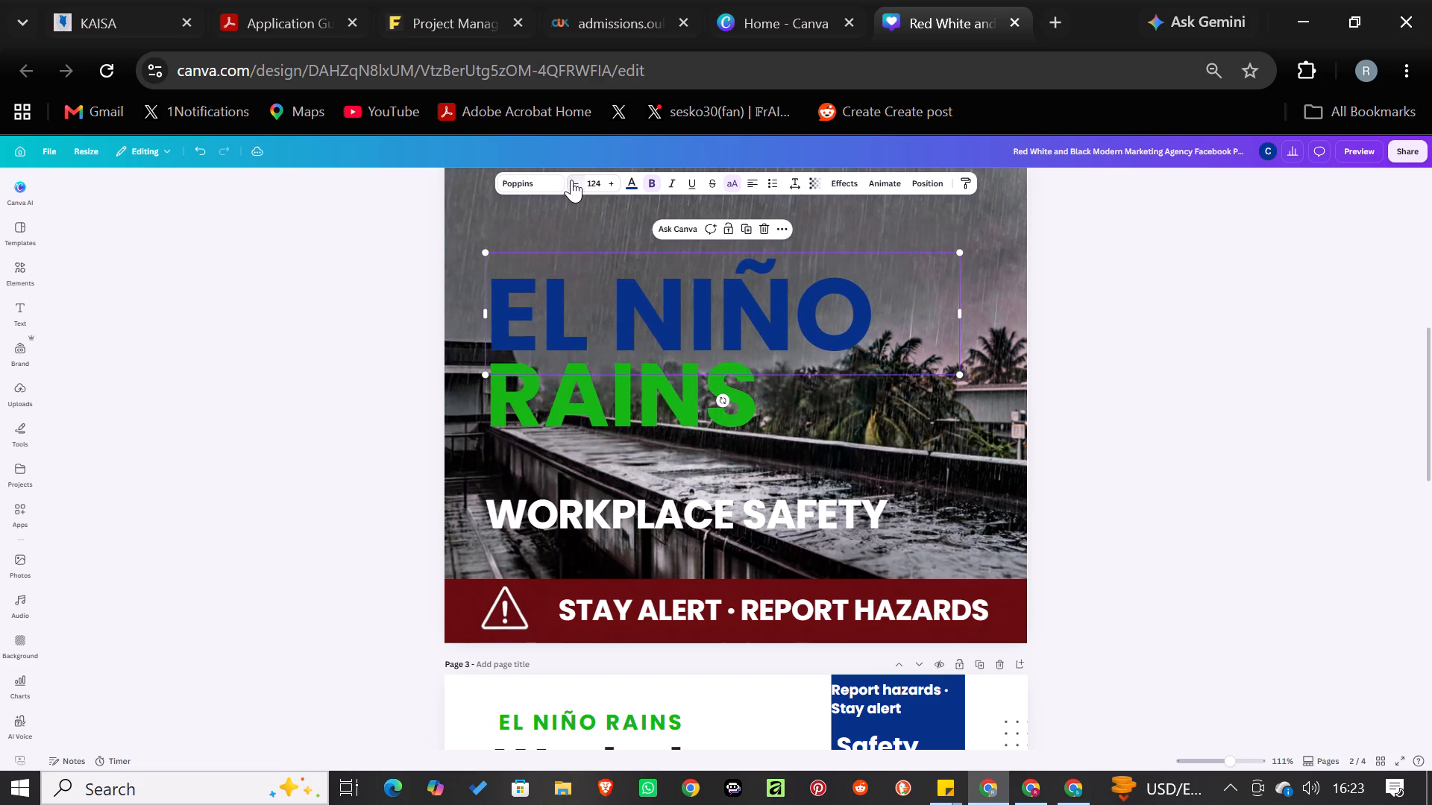
{"action": "triple_click", "coordinate": [571, 180]}
{"action": "triple_click", "coordinate": [571, 180]}
{"action": "triple_click", "coordinate": [571, 180]}
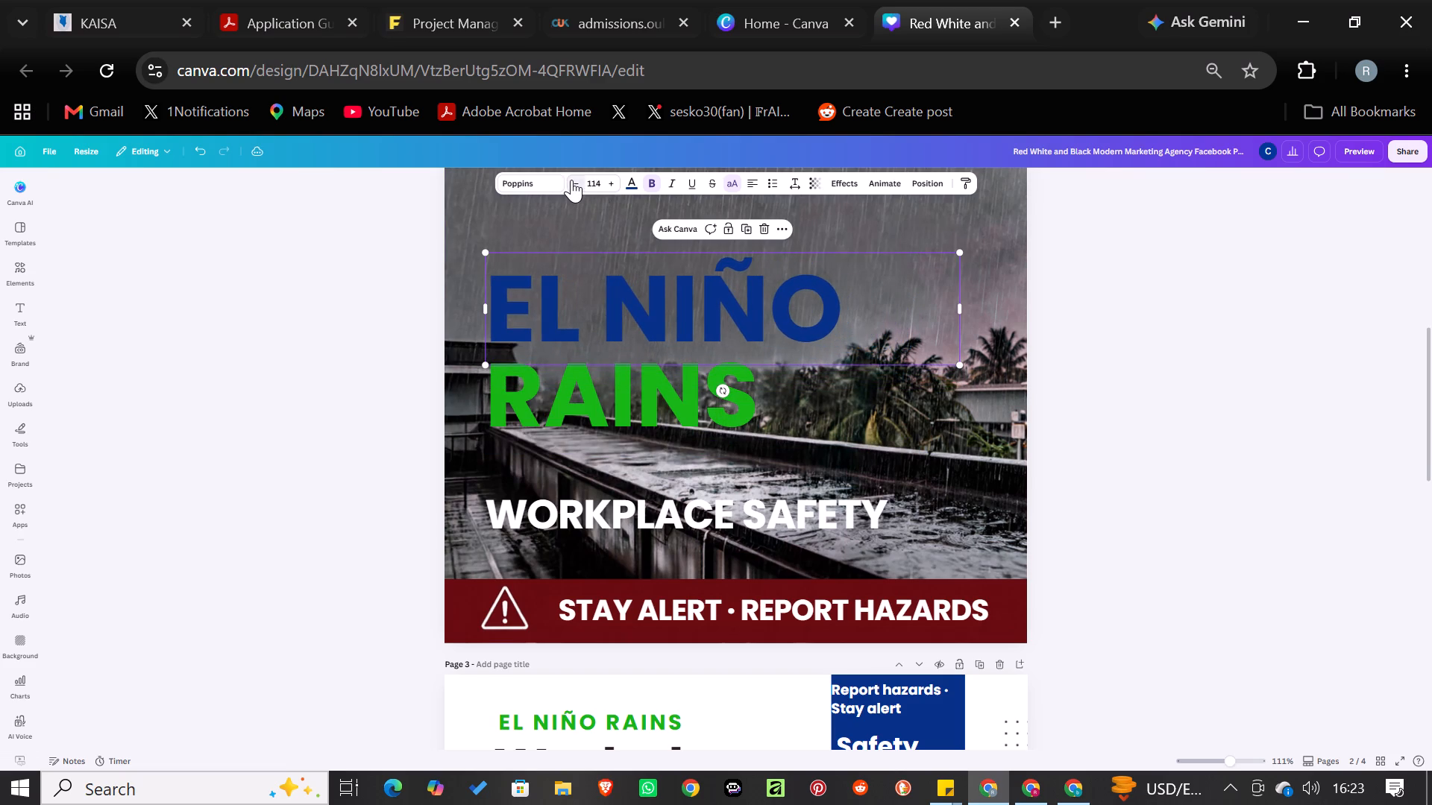
Shrink the green "RAINS" heading further, to a font size of 93.6.
{"action": "left_click", "coordinate": [673, 420]}
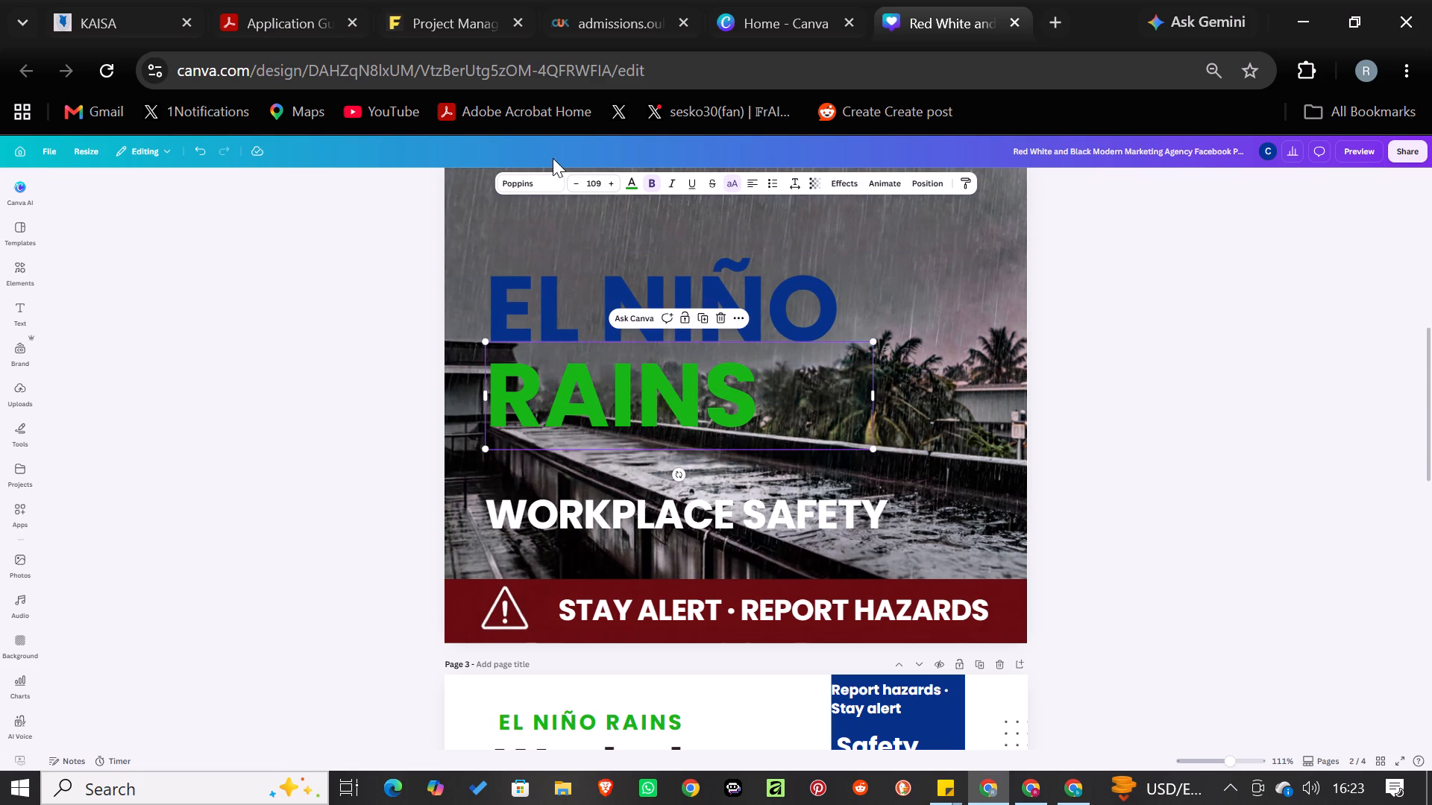
{"action": "triple_click", "coordinate": [578, 182]}
{"action": "triple_click", "coordinate": [578, 182]}
{"action": "triple_click", "coordinate": [578, 182]}
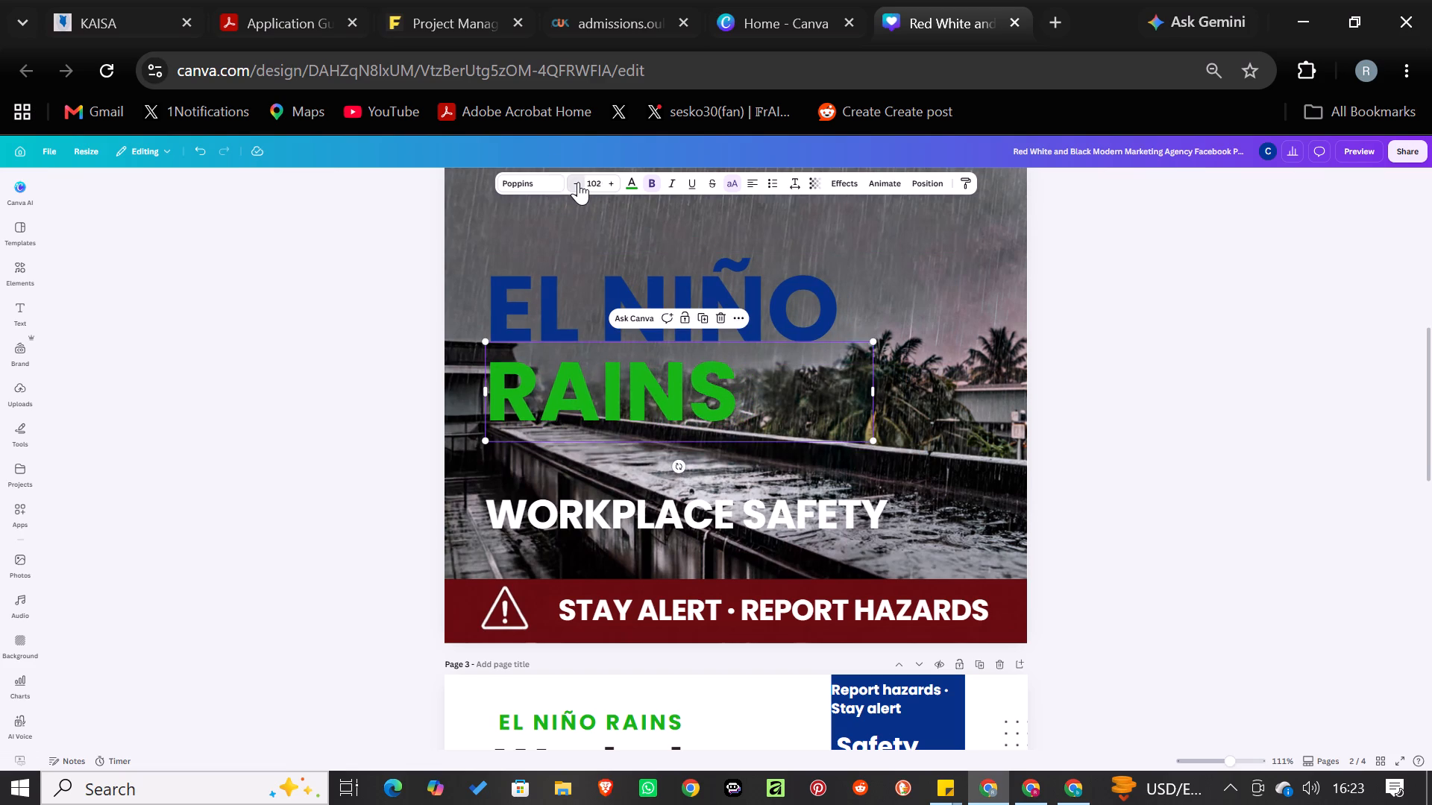
{"action": "triple_click", "coordinate": [578, 182]}
{"action": "double_click", "coordinate": [578, 182]}
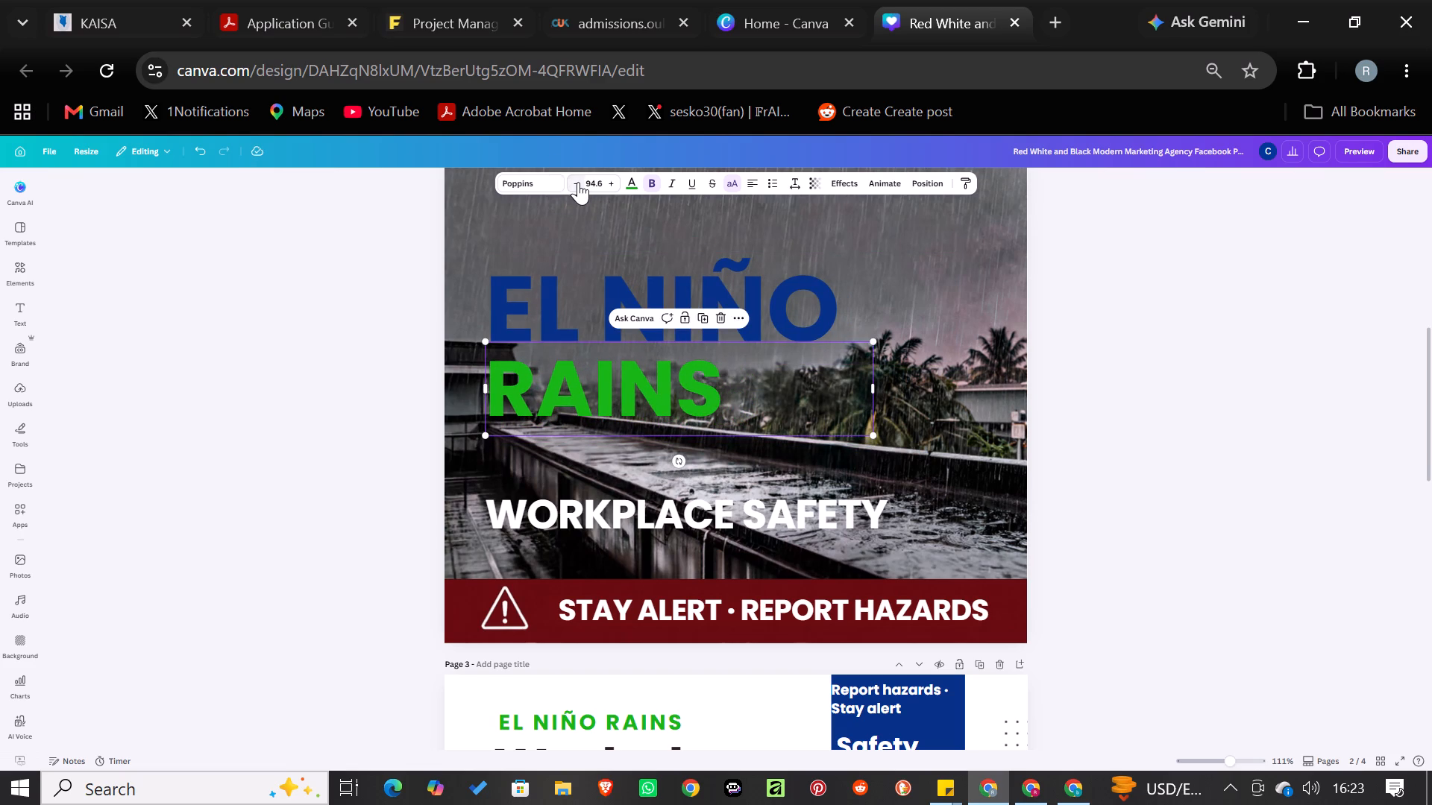
{"action": "left_click", "coordinate": [578, 182]}
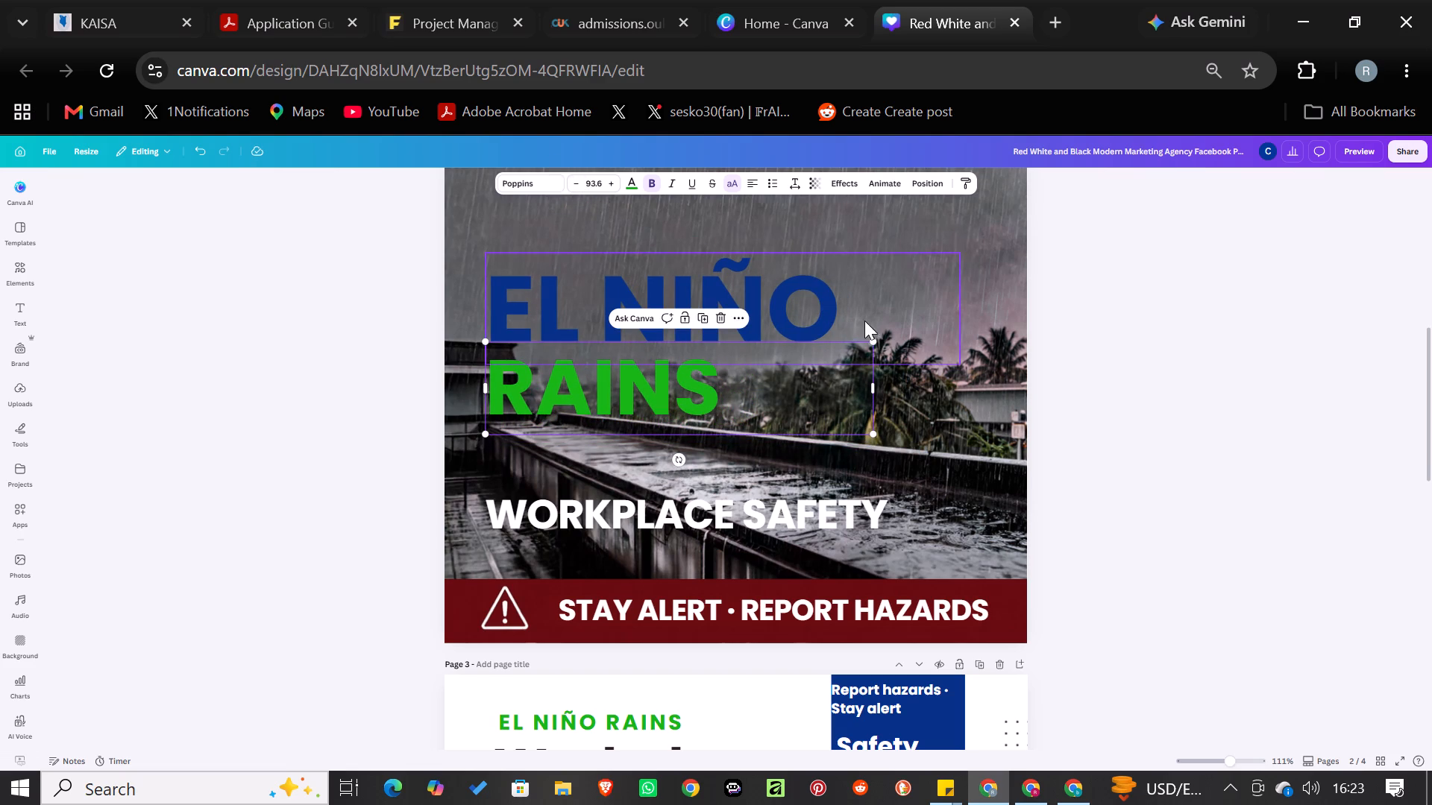
Move page 2's rain background photo sideways, partly off the page, so it covers only about the left third.
{"action": "left_click", "coordinate": [971, 299]}
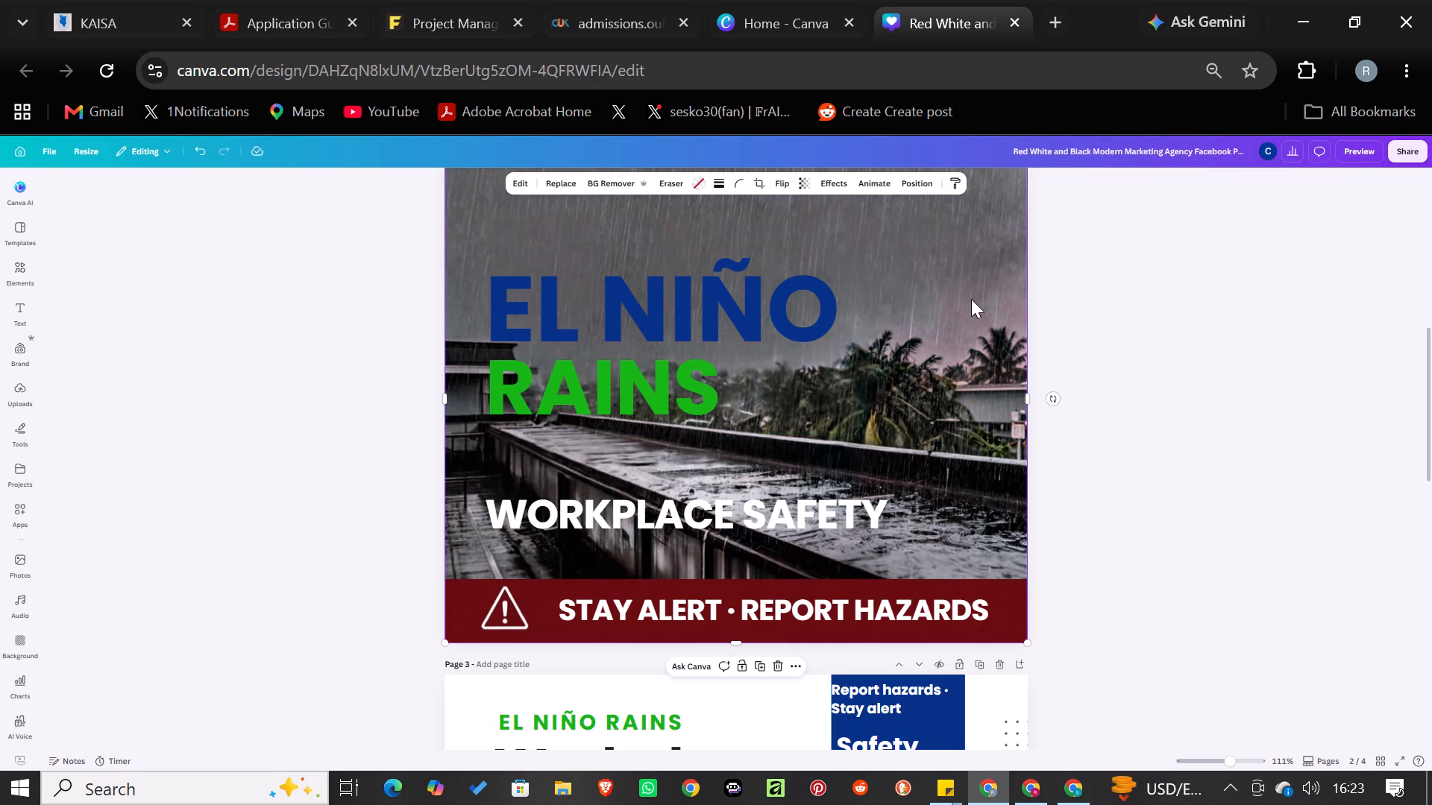
{"action": "key", "text": "Up"}
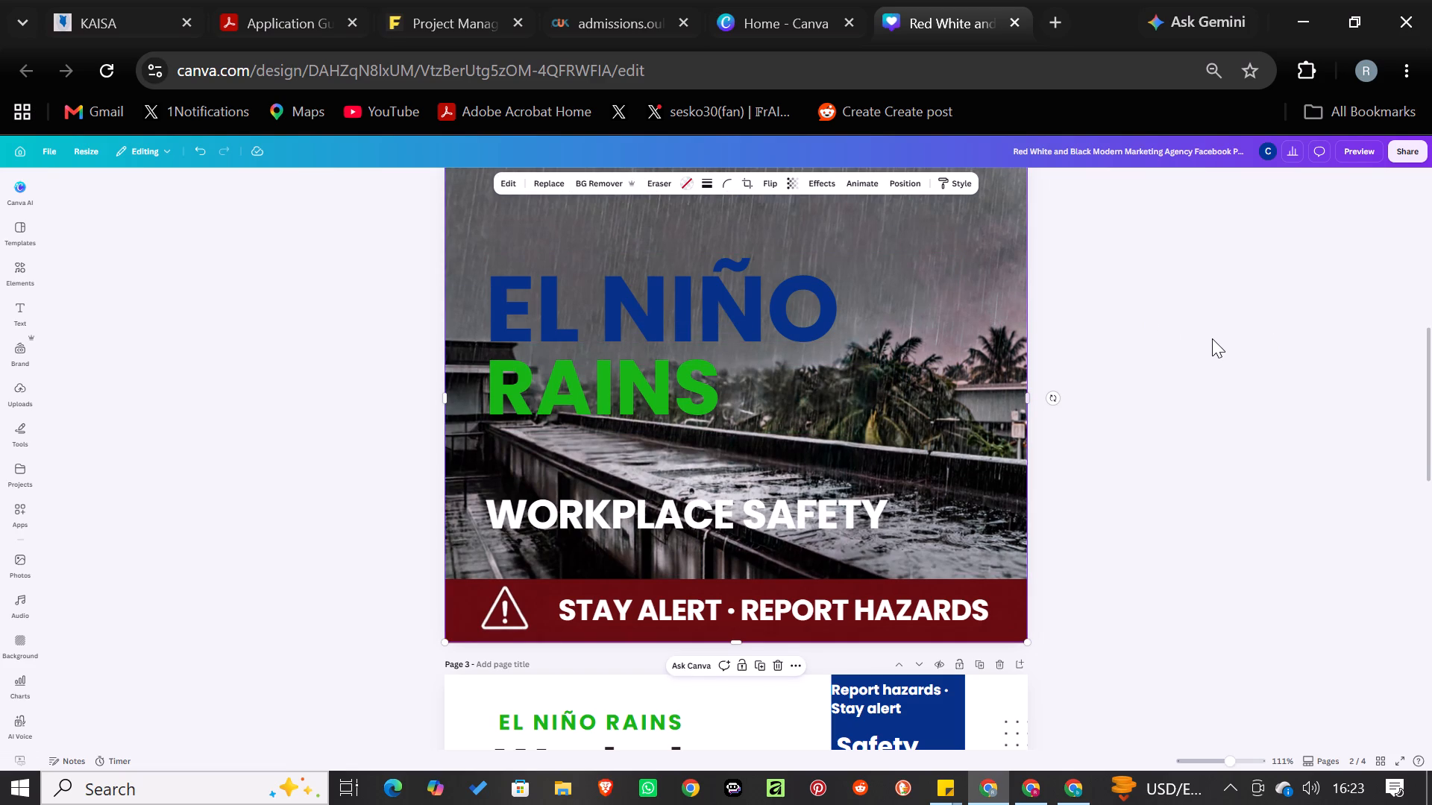
{"action": "left_click_drag", "start_coordinate": [1212, 338], "coordinate": [1215, 397]}
{"action": "left_click_drag", "start_coordinate": [1425, 434], "coordinate": [1425, 427]}
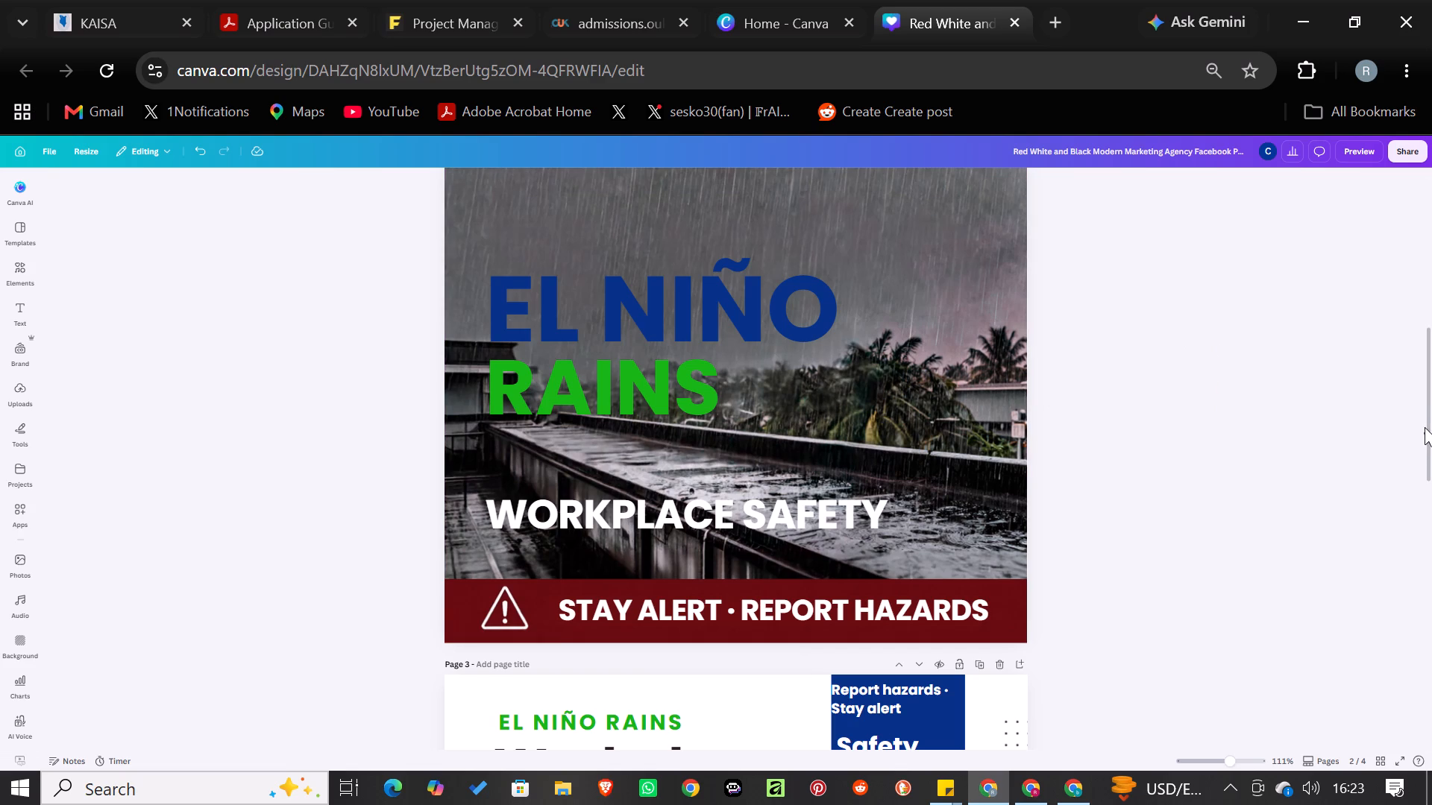
{"action": "left_click_drag", "start_coordinate": [1425, 427], "coordinate": [1425, 400]}
{"action": "left_click_drag", "start_coordinate": [1431, 404], "coordinate": [1431, 385]}
{"action": "left_click_drag", "start_coordinate": [1430, 382], "coordinate": [1431, 362]}
{"action": "left_click", "coordinate": [979, 349]}
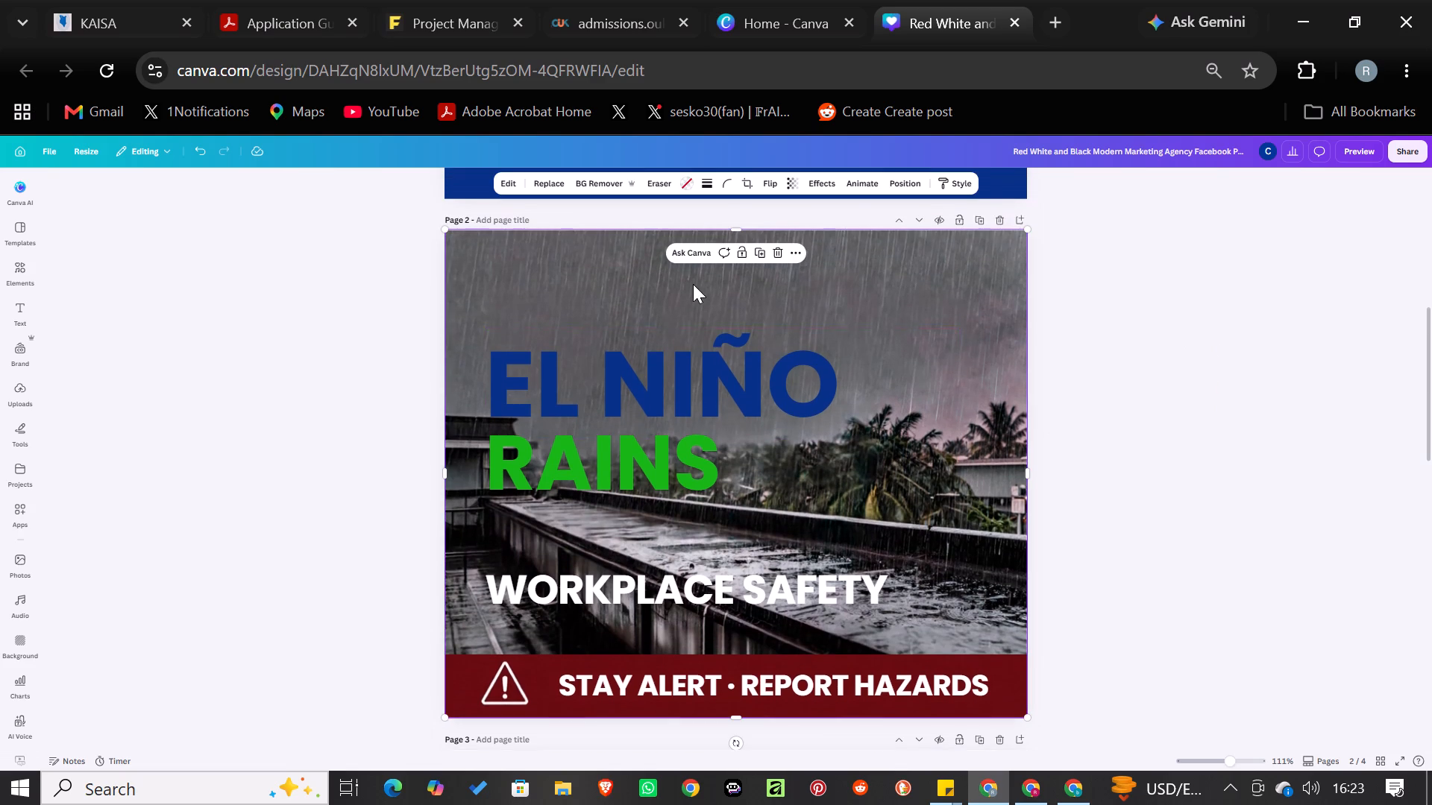
{"action": "left_click", "coordinate": [445, 231]}
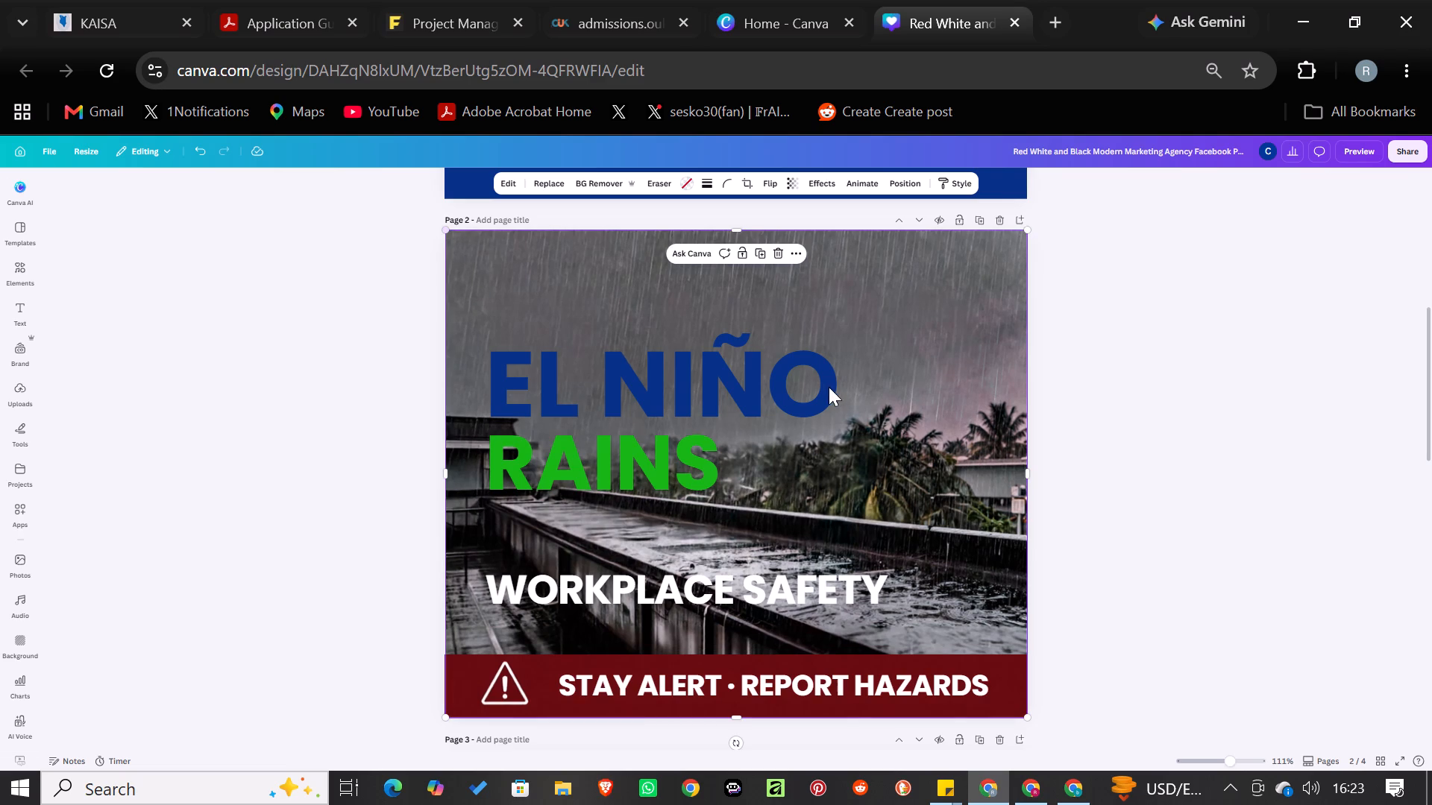
{"action": "left_click_drag", "start_coordinate": [921, 279], "coordinate": [531, 280]}
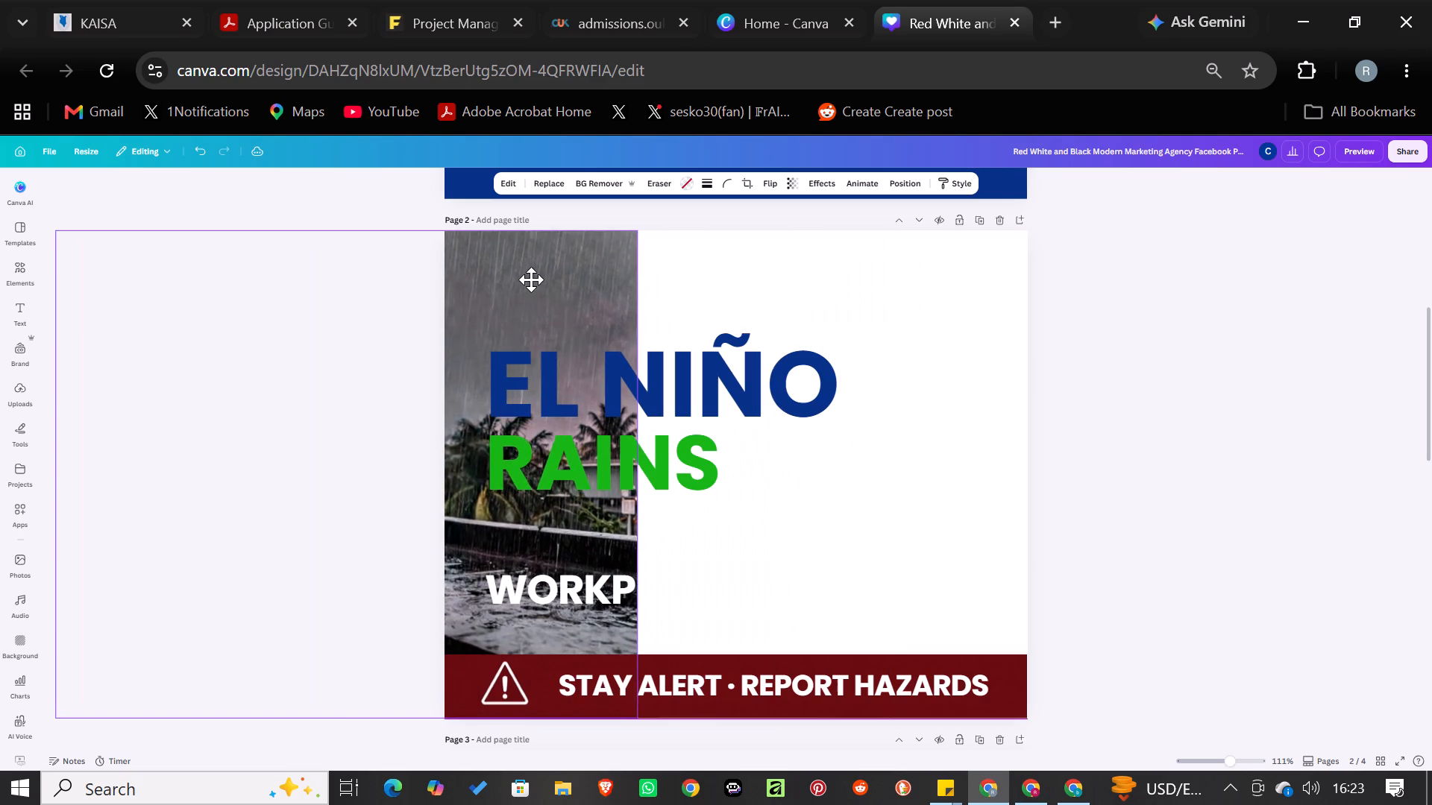
{"action": "left_click_drag", "start_coordinate": [531, 280], "coordinate": [527, 281]}
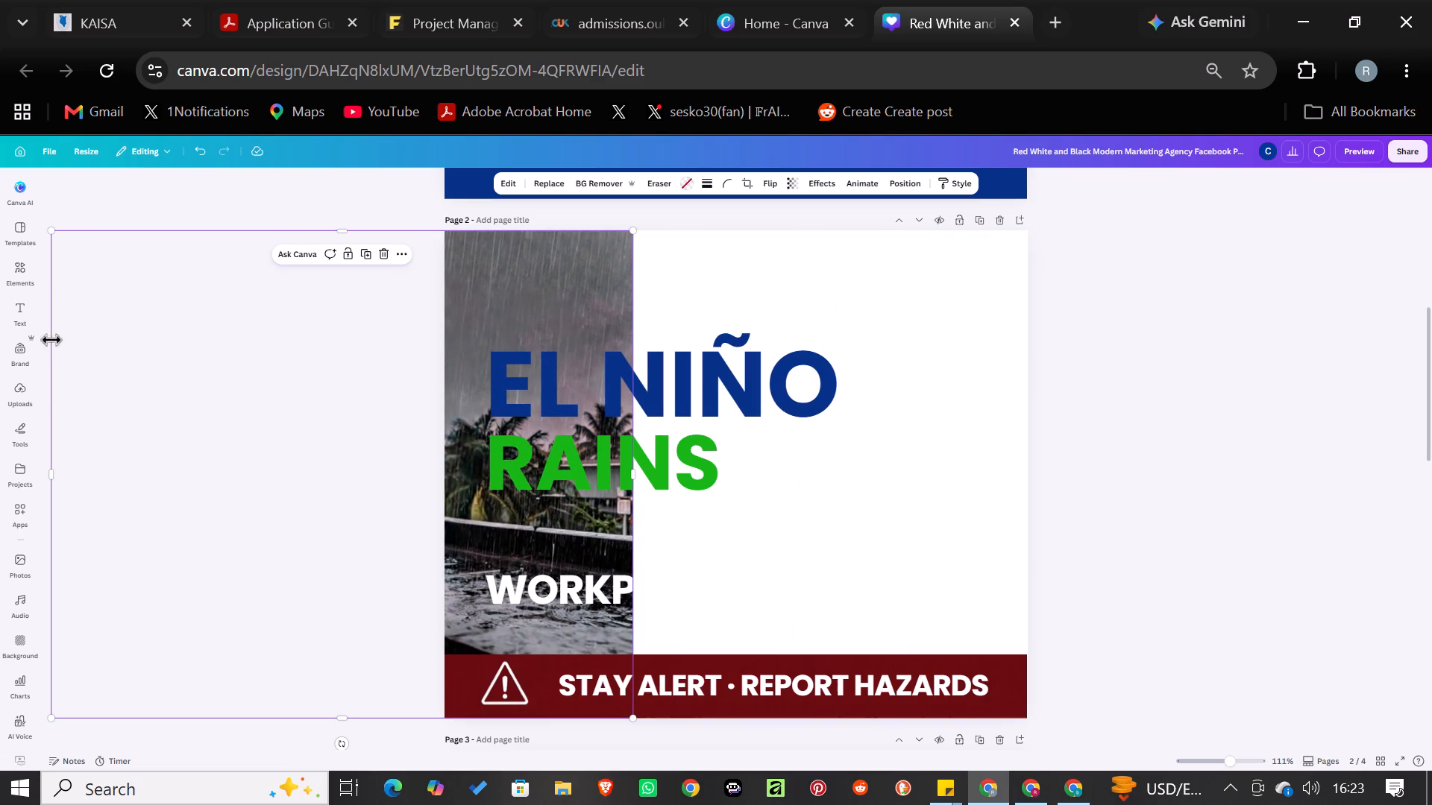
Browse the Devices, Film and photo, and Basic shapes frame collections for a suitable photo frame.
{"action": "left_click", "coordinate": [18, 273]}
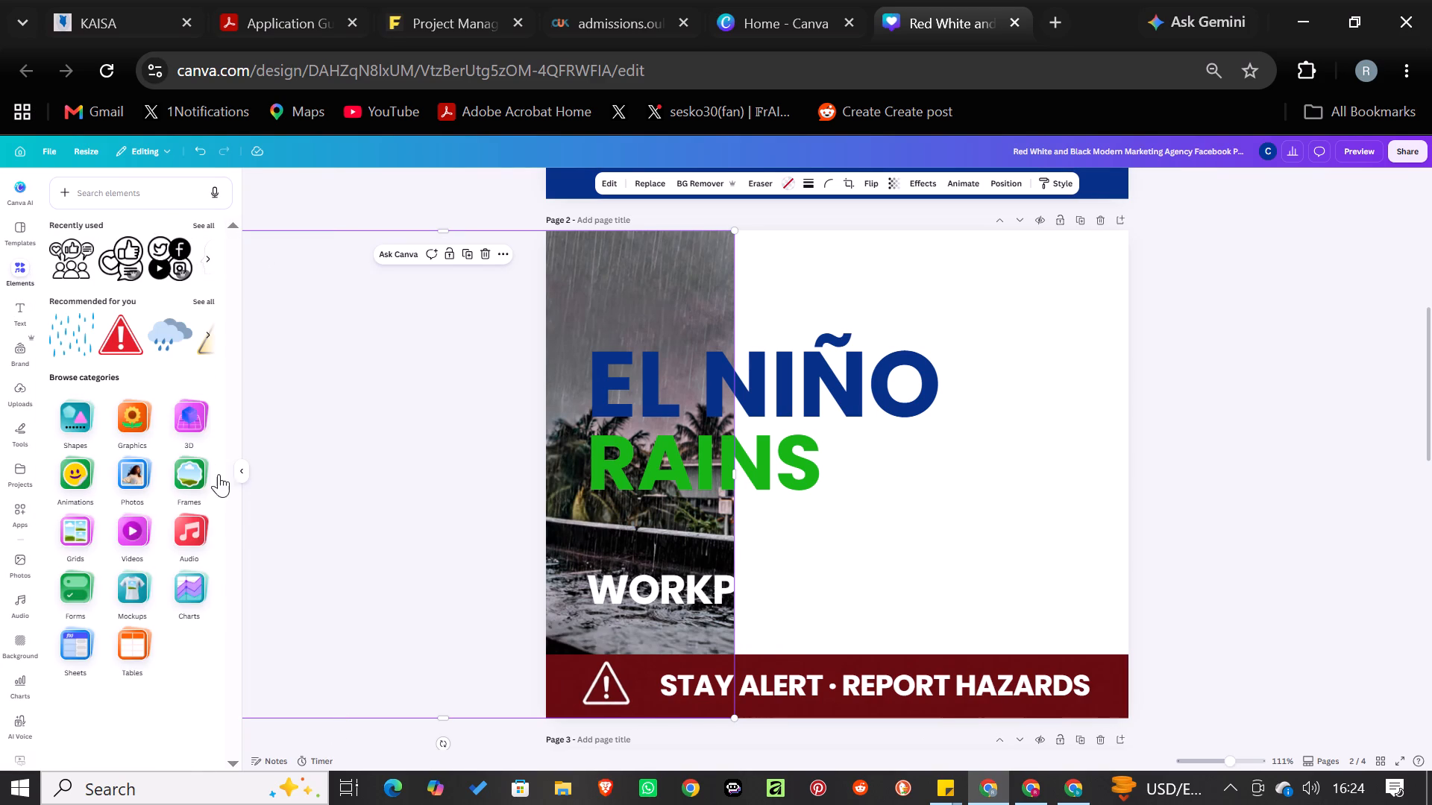
{"action": "left_click", "coordinate": [200, 488]}
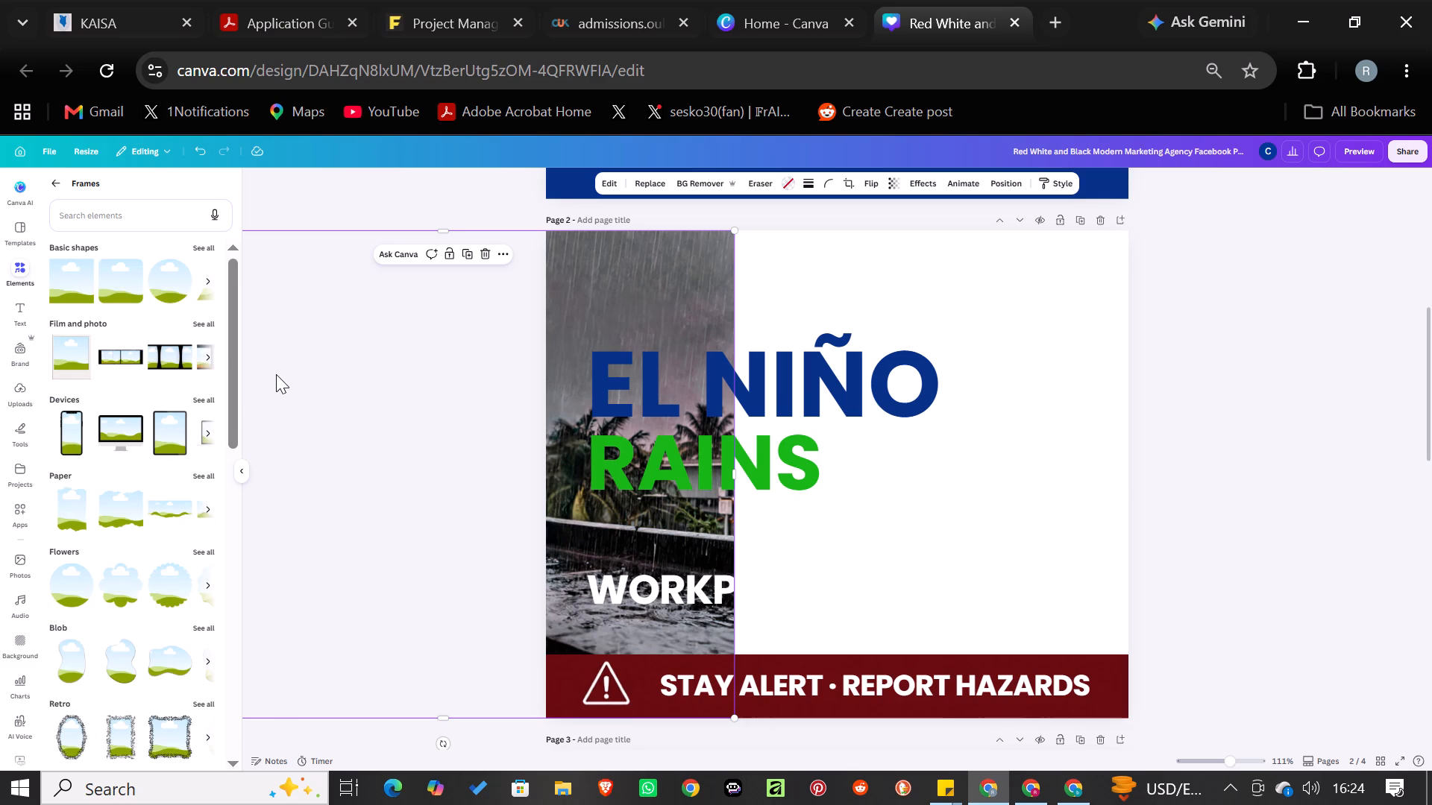
{"action": "left_click", "coordinate": [208, 423]}
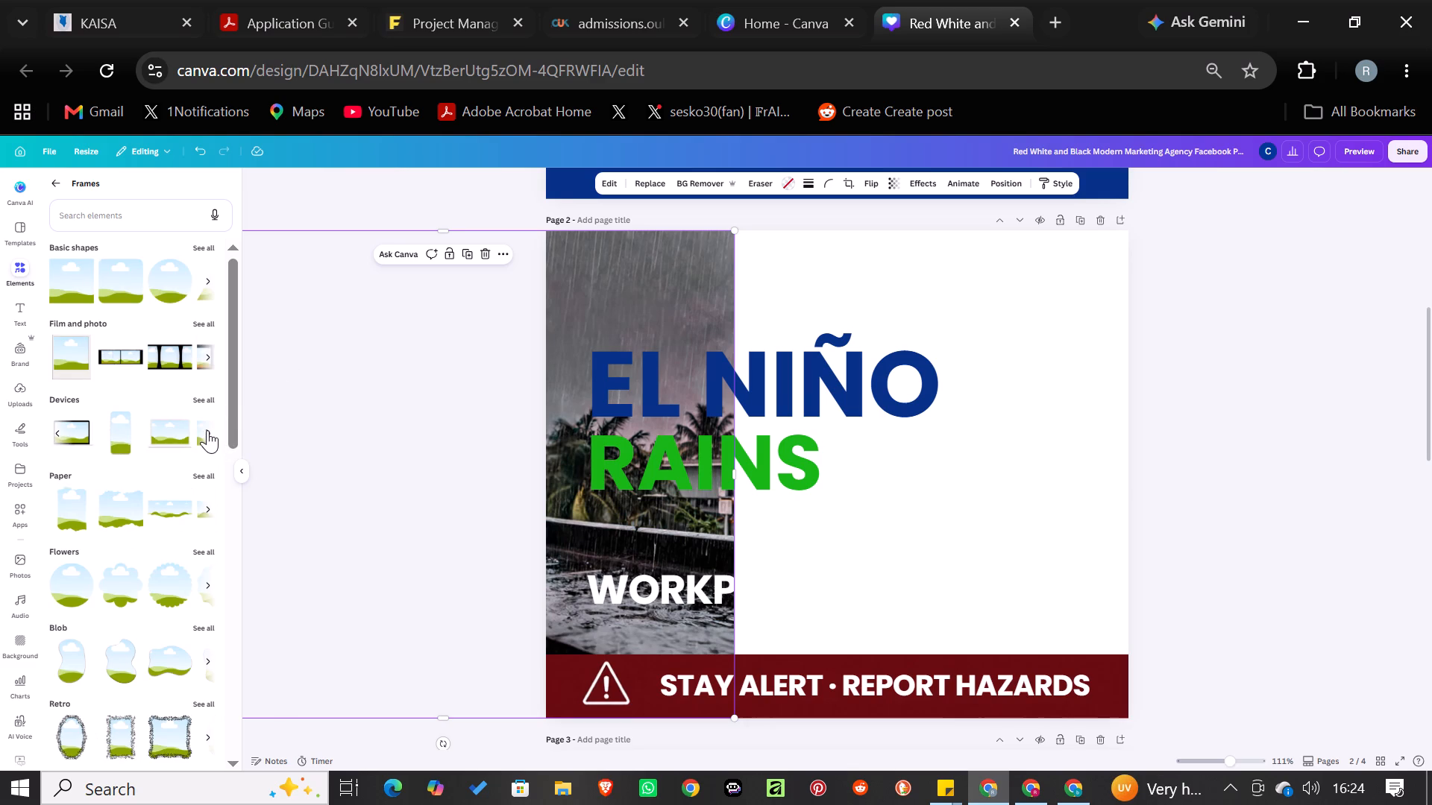
{"action": "left_click", "coordinate": [207, 430]}
{"action": "left_click", "coordinate": [207, 430]}
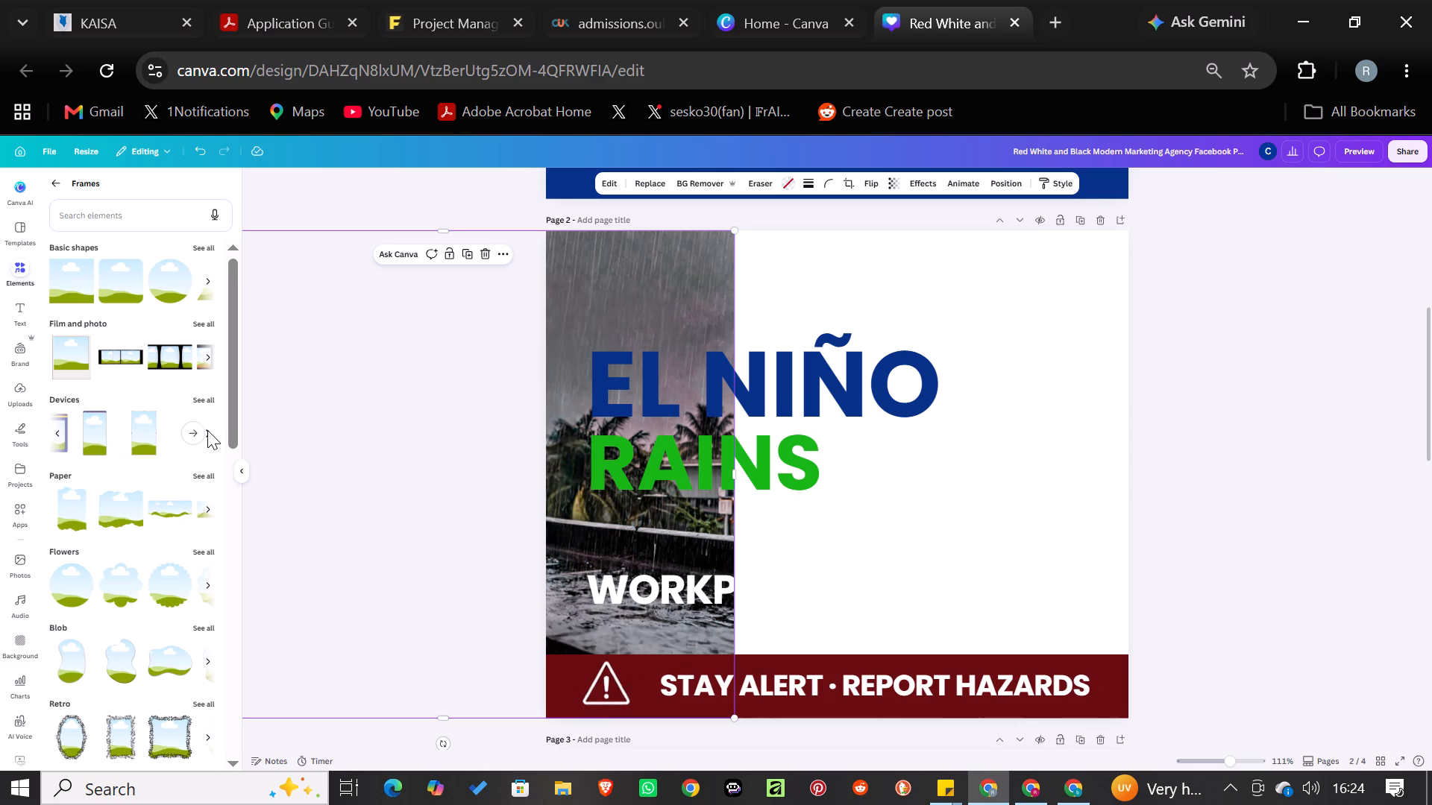
{"action": "left_click", "coordinate": [207, 356]}
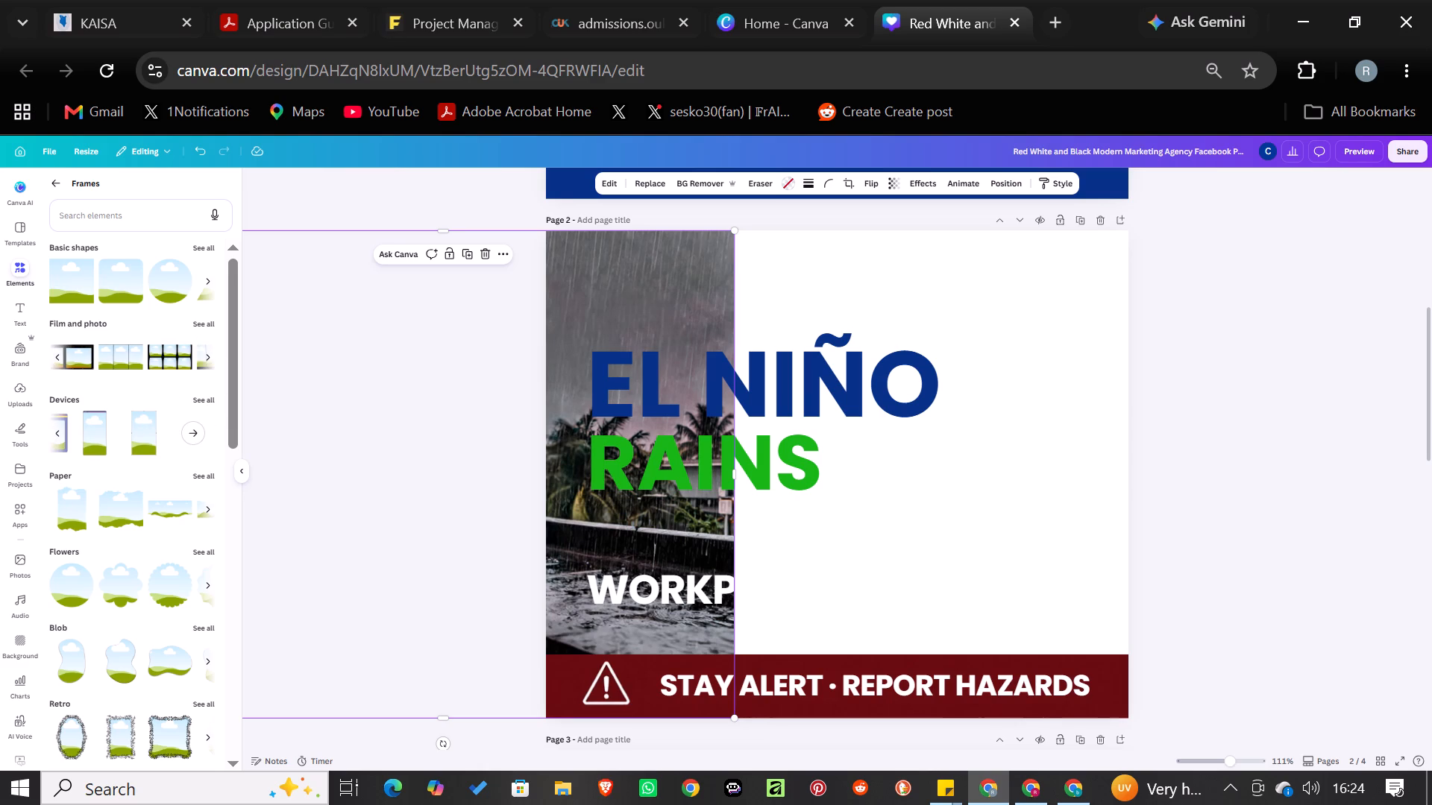
{"action": "left_click", "coordinate": [207, 277]}
{"action": "left_click", "coordinate": [207, 277]}
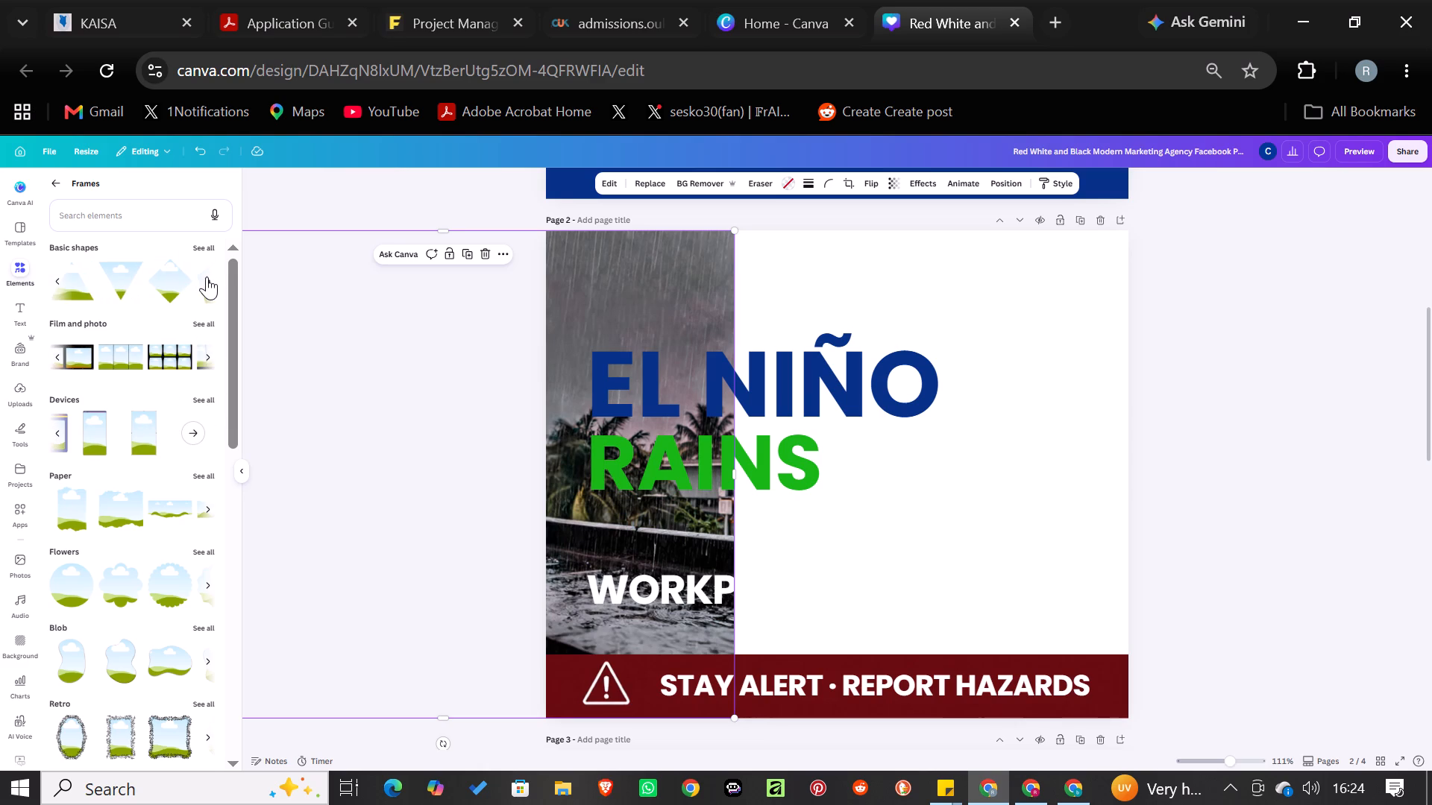
{"action": "left_click", "coordinate": [207, 277]}
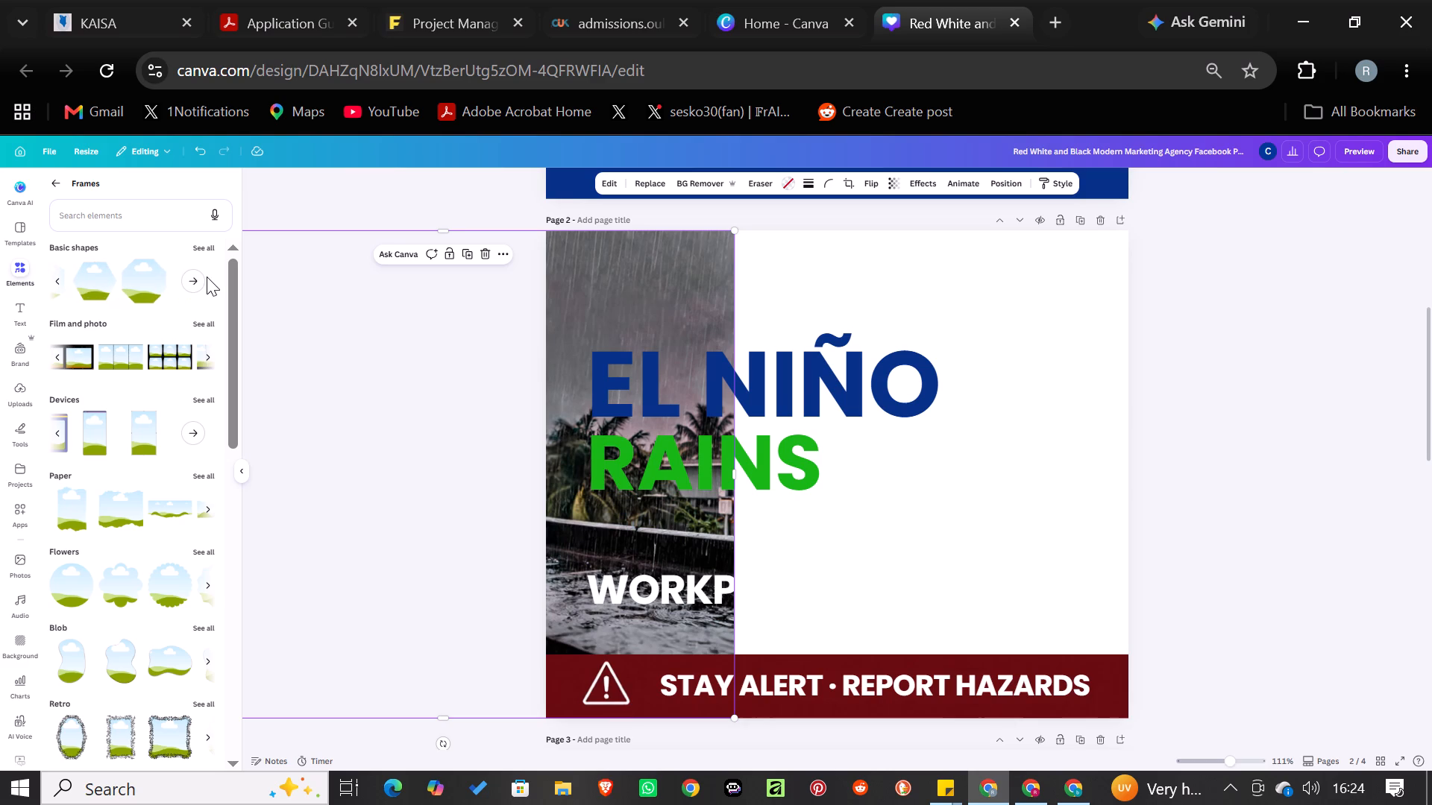
Examine the full Basic shapes and Flowers frame collections for a frame that suits the rain photo.
{"action": "left_click", "coordinate": [192, 283]}
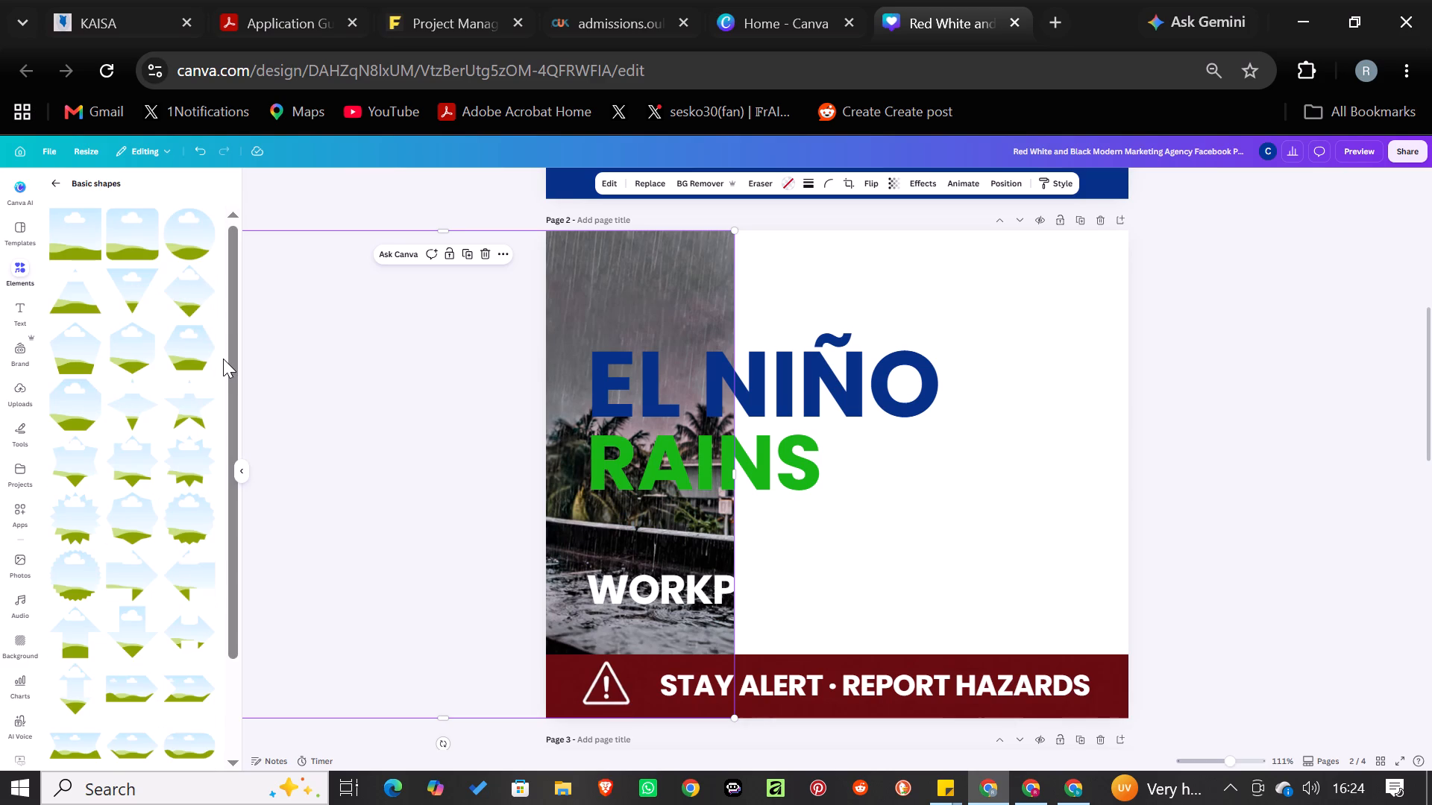
{"action": "left_click_drag", "start_coordinate": [227, 373], "coordinate": [209, 496]}
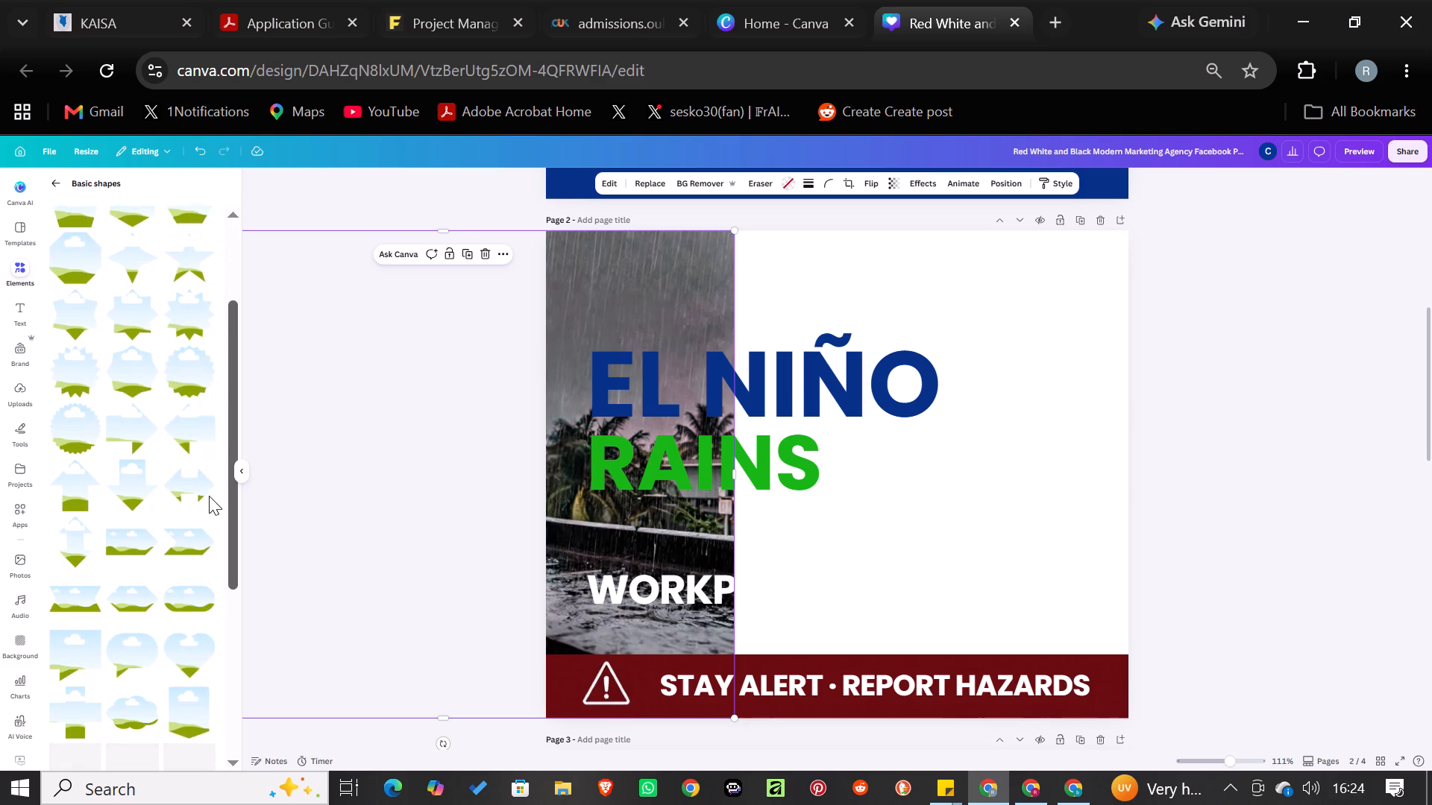
{"action": "left_click_drag", "start_coordinate": [209, 496], "coordinate": [211, 583]}
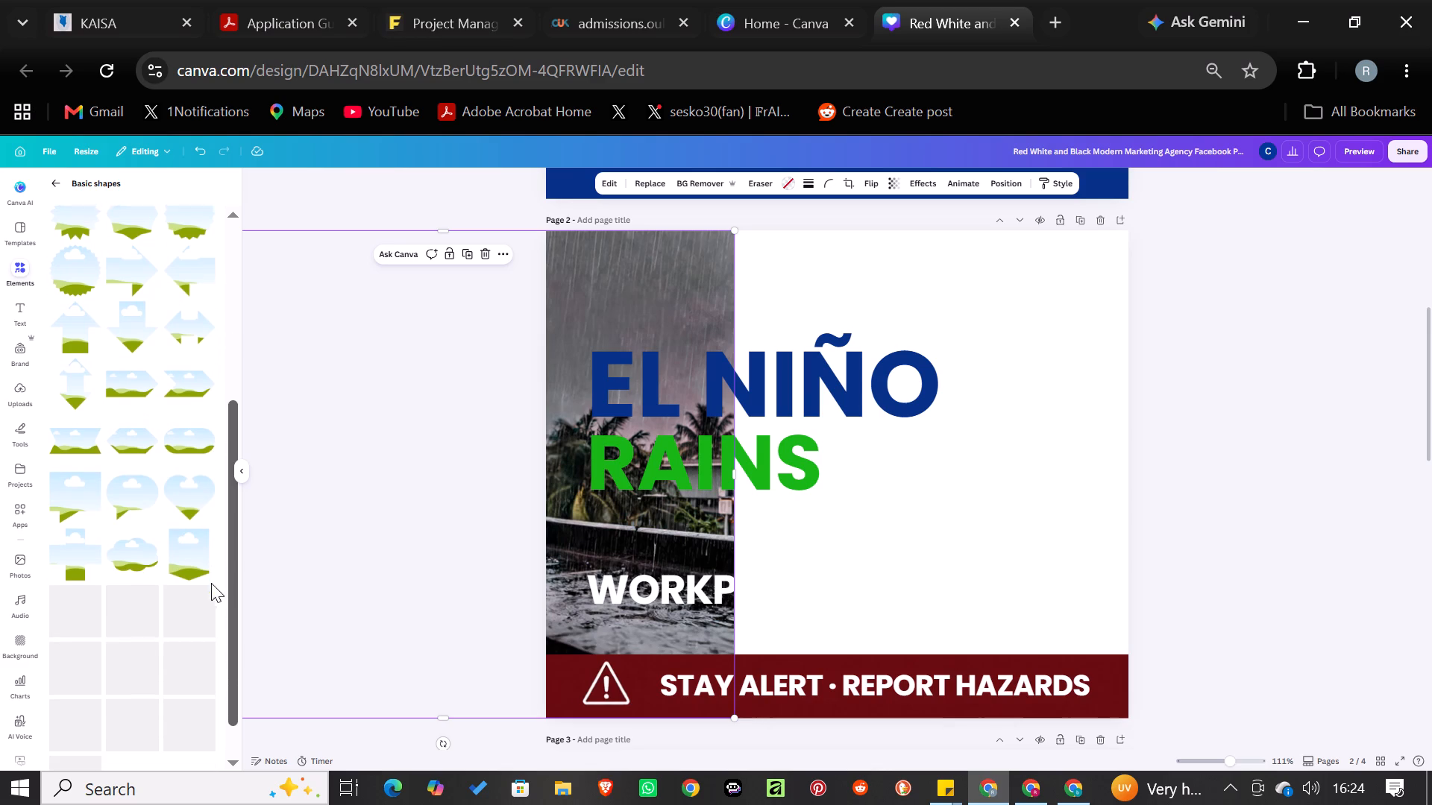
{"action": "left_click_drag", "start_coordinate": [211, 583], "coordinate": [213, 593]}
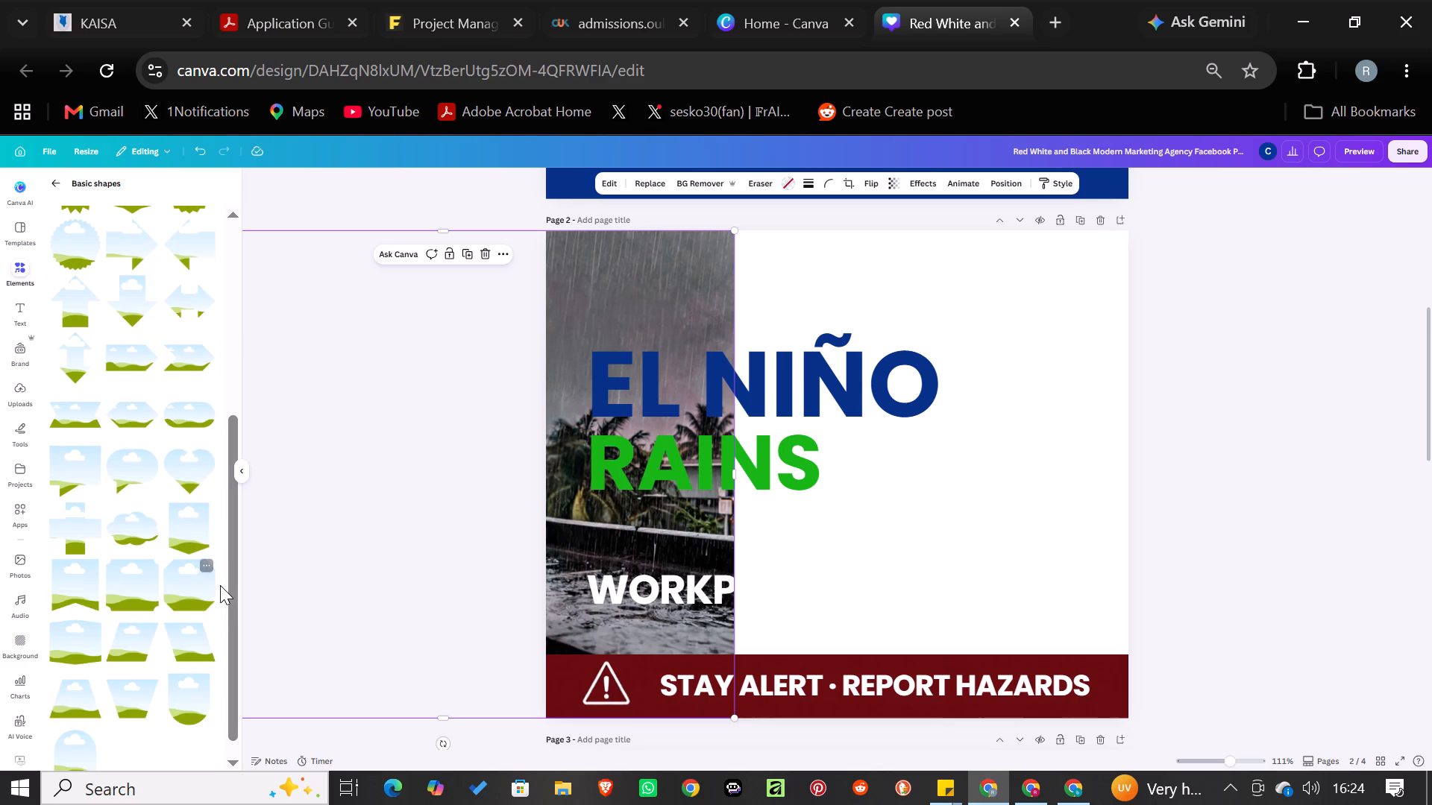
{"action": "left_click_drag", "start_coordinate": [224, 589], "coordinate": [222, 600]}
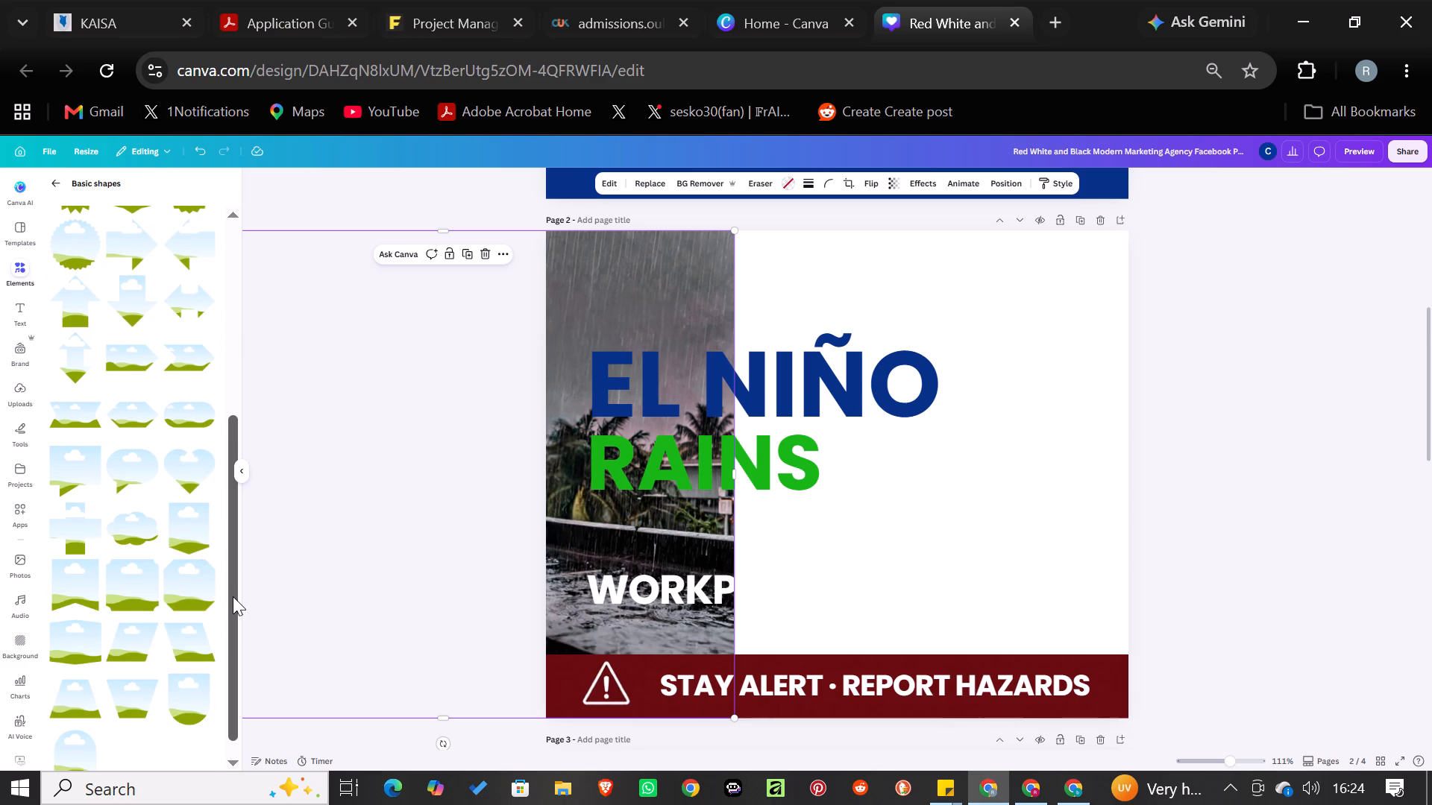
{"action": "left_click_drag", "start_coordinate": [233, 599], "coordinate": [230, 631]}
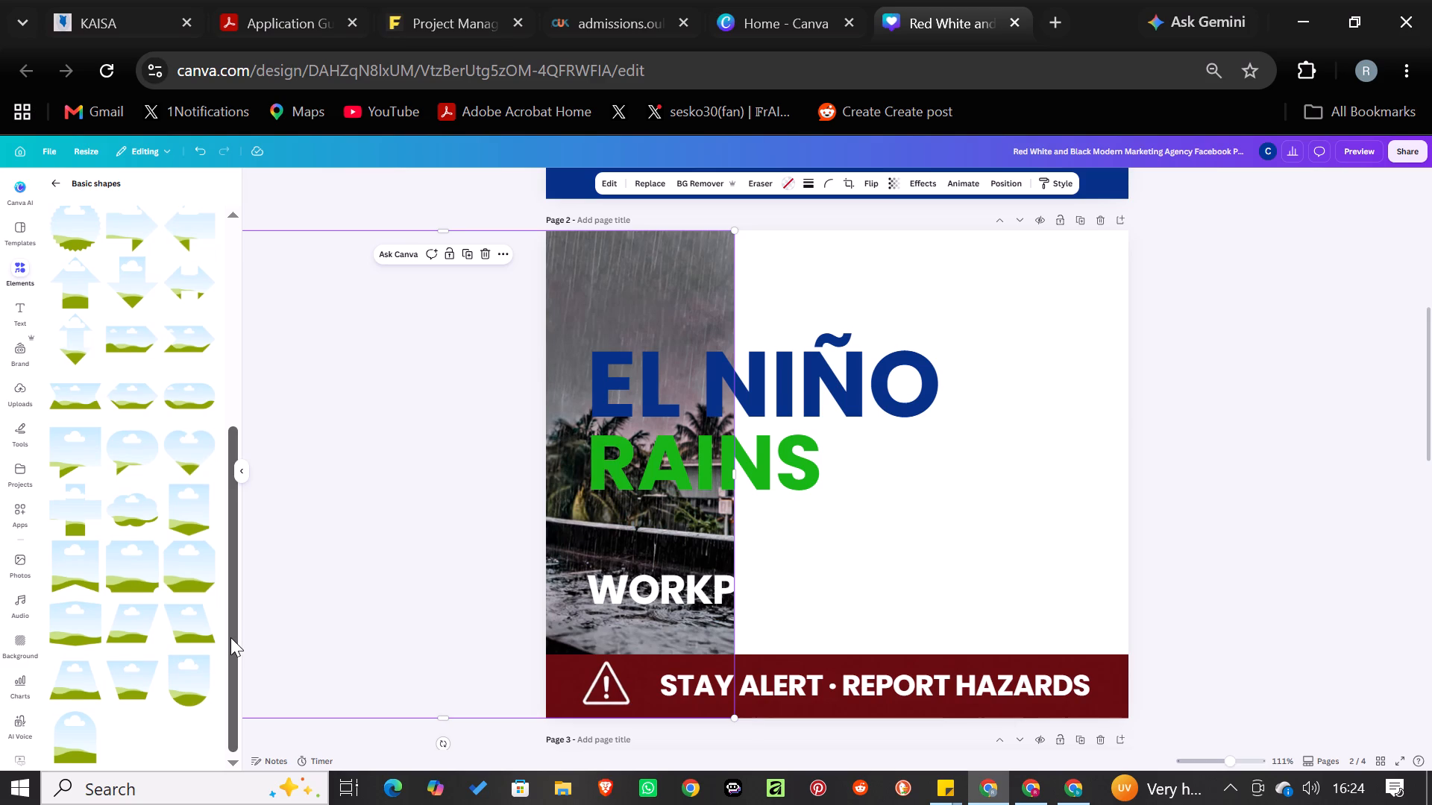
{"action": "left_click_drag", "start_coordinate": [230, 639], "coordinate": [228, 658]}
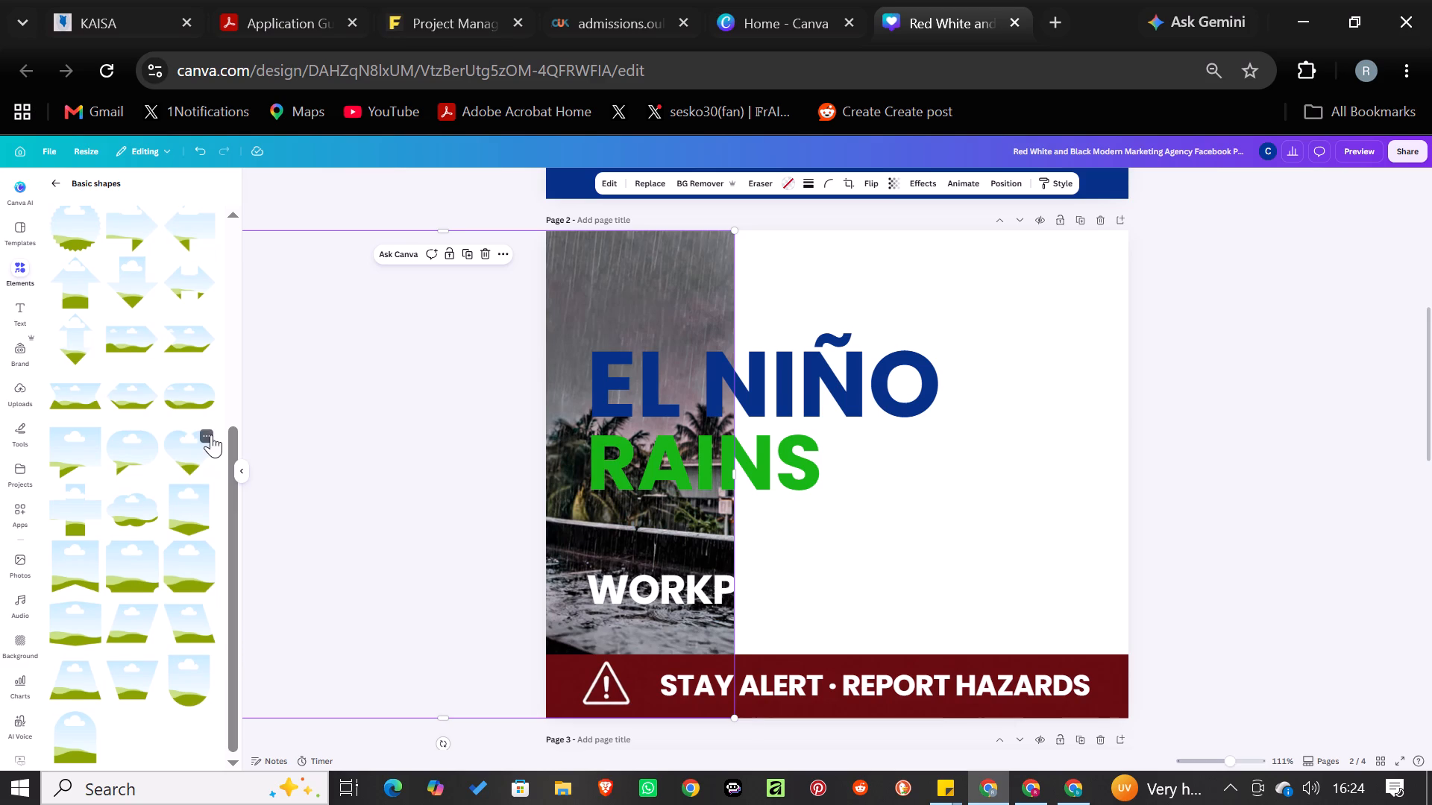
{"action": "left_click", "coordinate": [53, 180]}
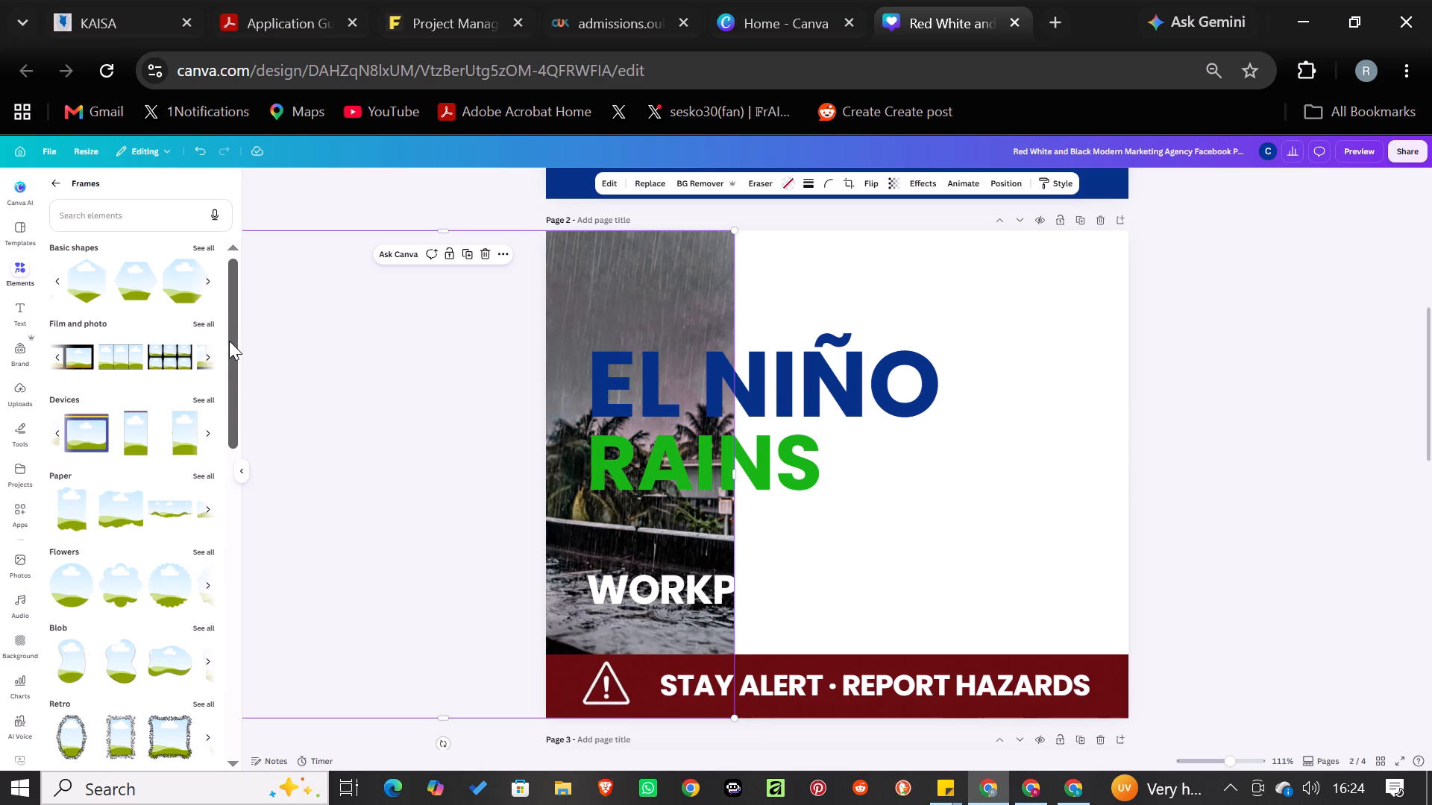
{"action": "left_click_drag", "start_coordinate": [229, 341], "coordinate": [227, 392]}
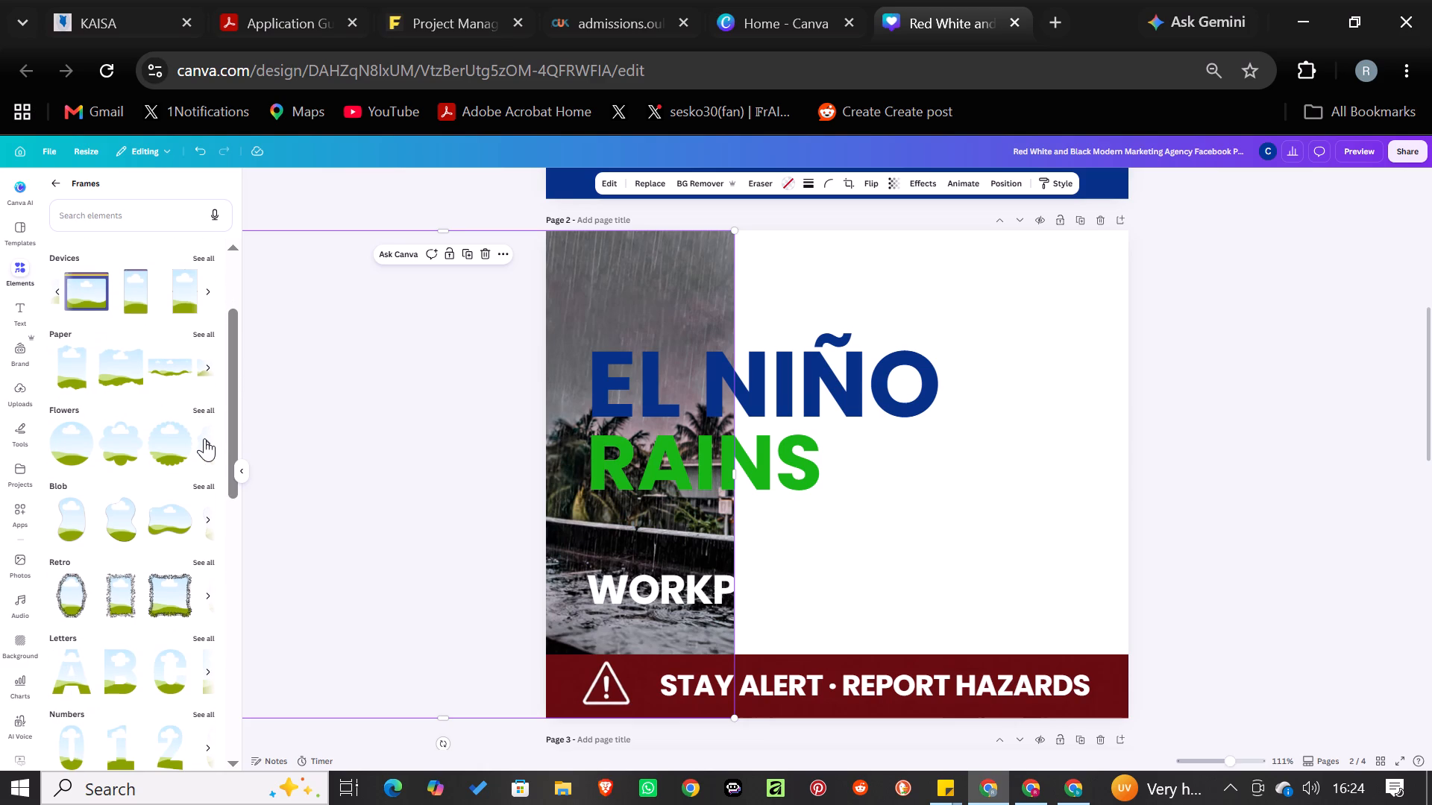
{"action": "left_click", "coordinate": [204, 438]}
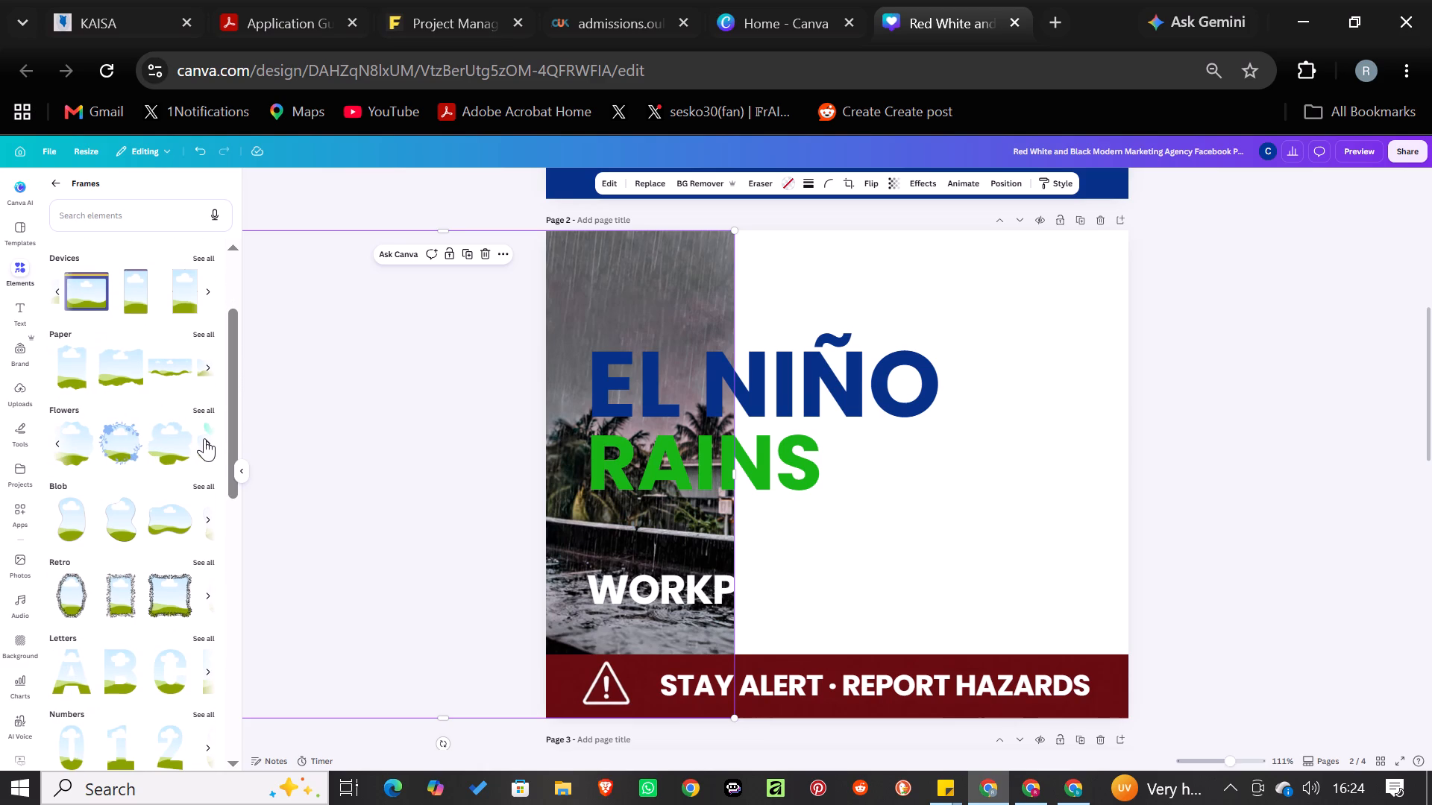
{"action": "double_click", "coordinate": [204, 438]}
{"action": "left_click", "coordinate": [204, 438]}
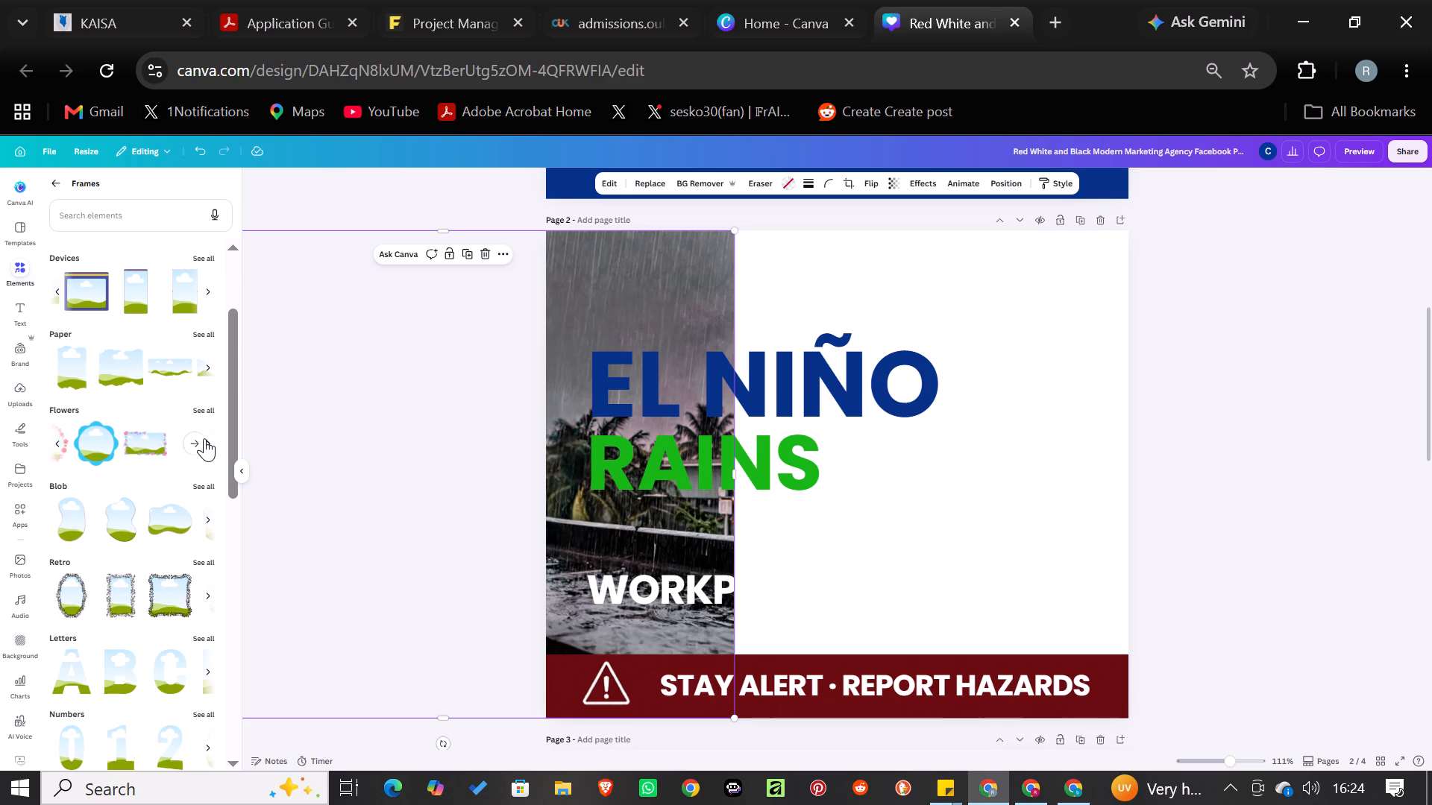
{"action": "left_click", "coordinate": [204, 438]}
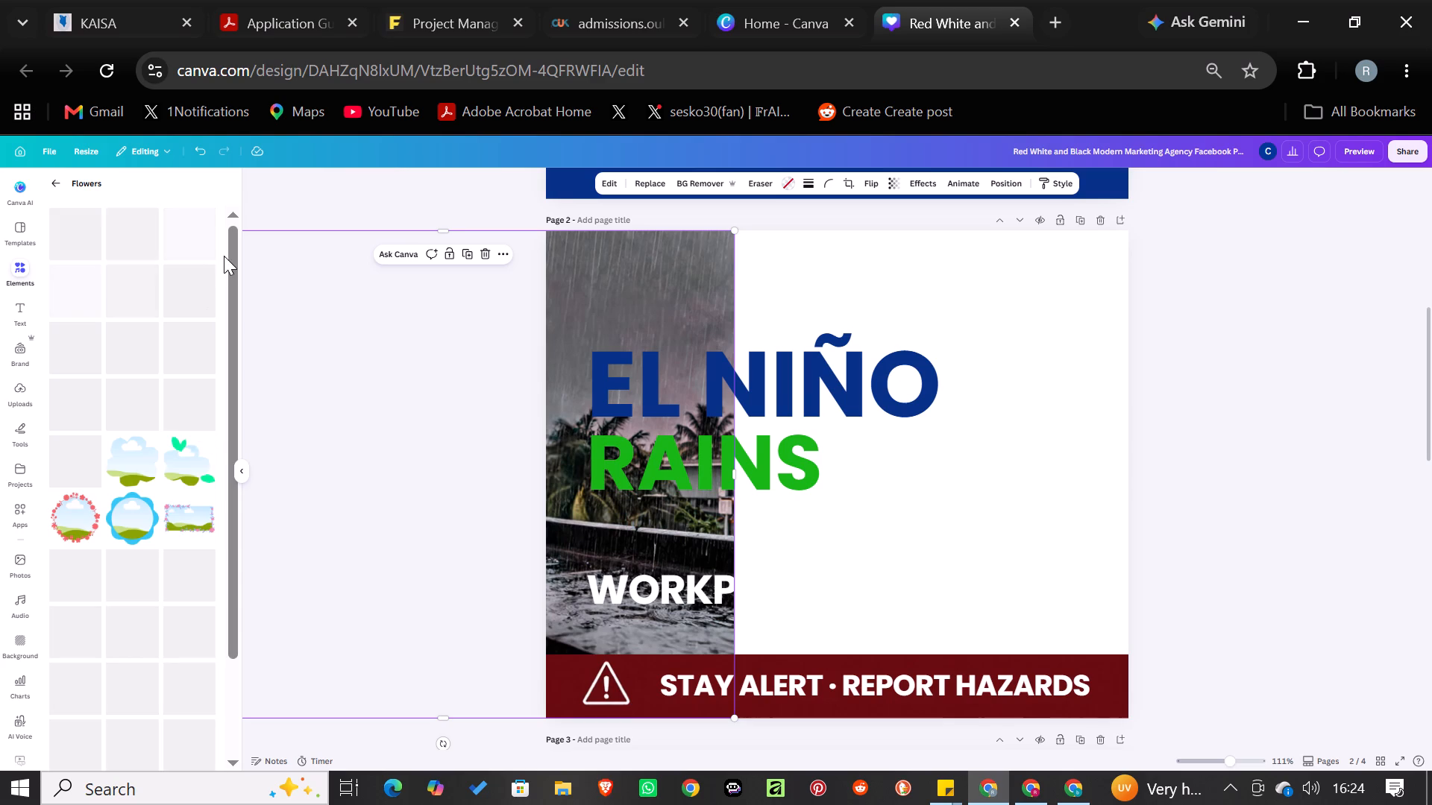
{"action": "left_click", "coordinate": [50, 177]}
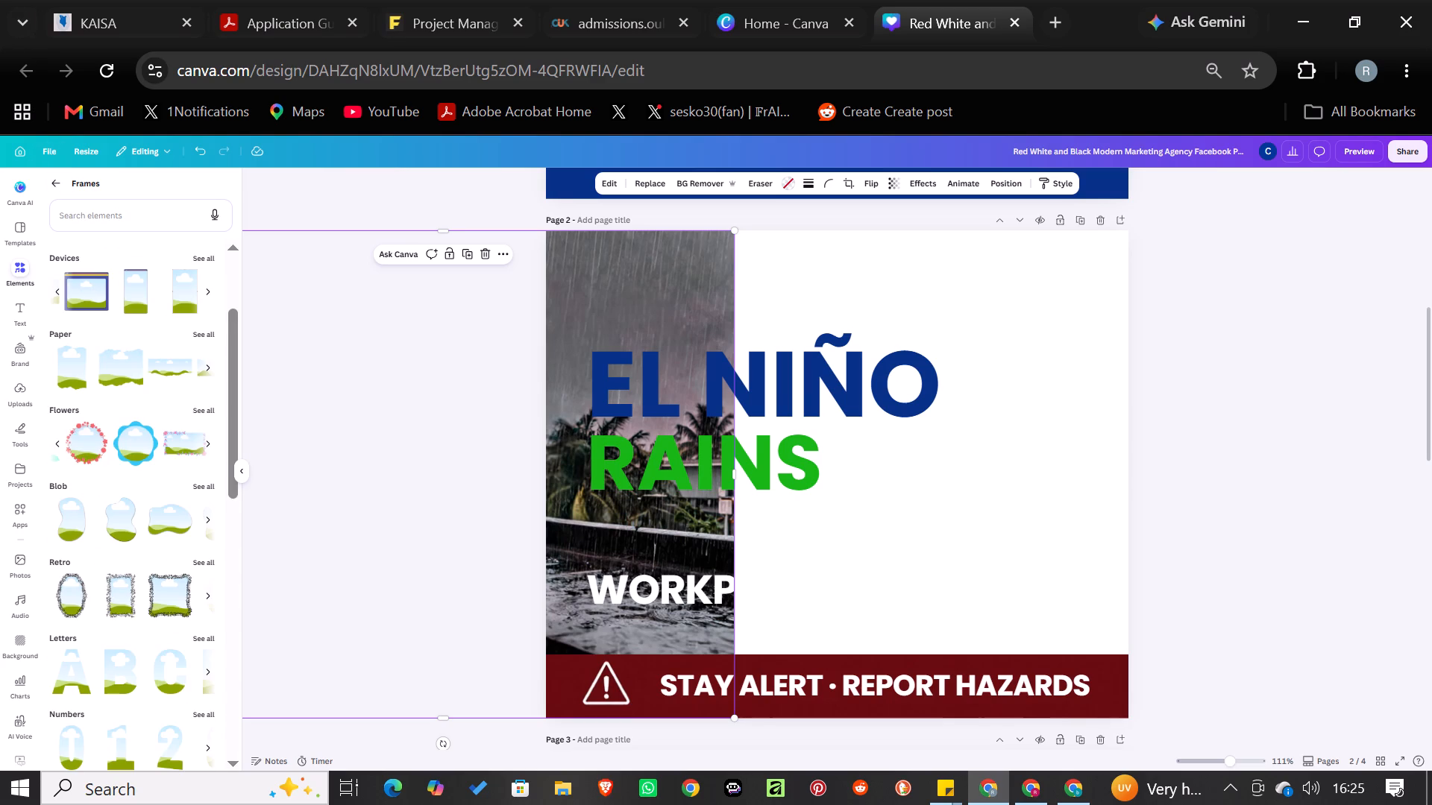
Search the frames for "rains", and clear the search text.
{"action": "left_click", "coordinate": [83, 215]}
{"action": "type", "text": "rains"}
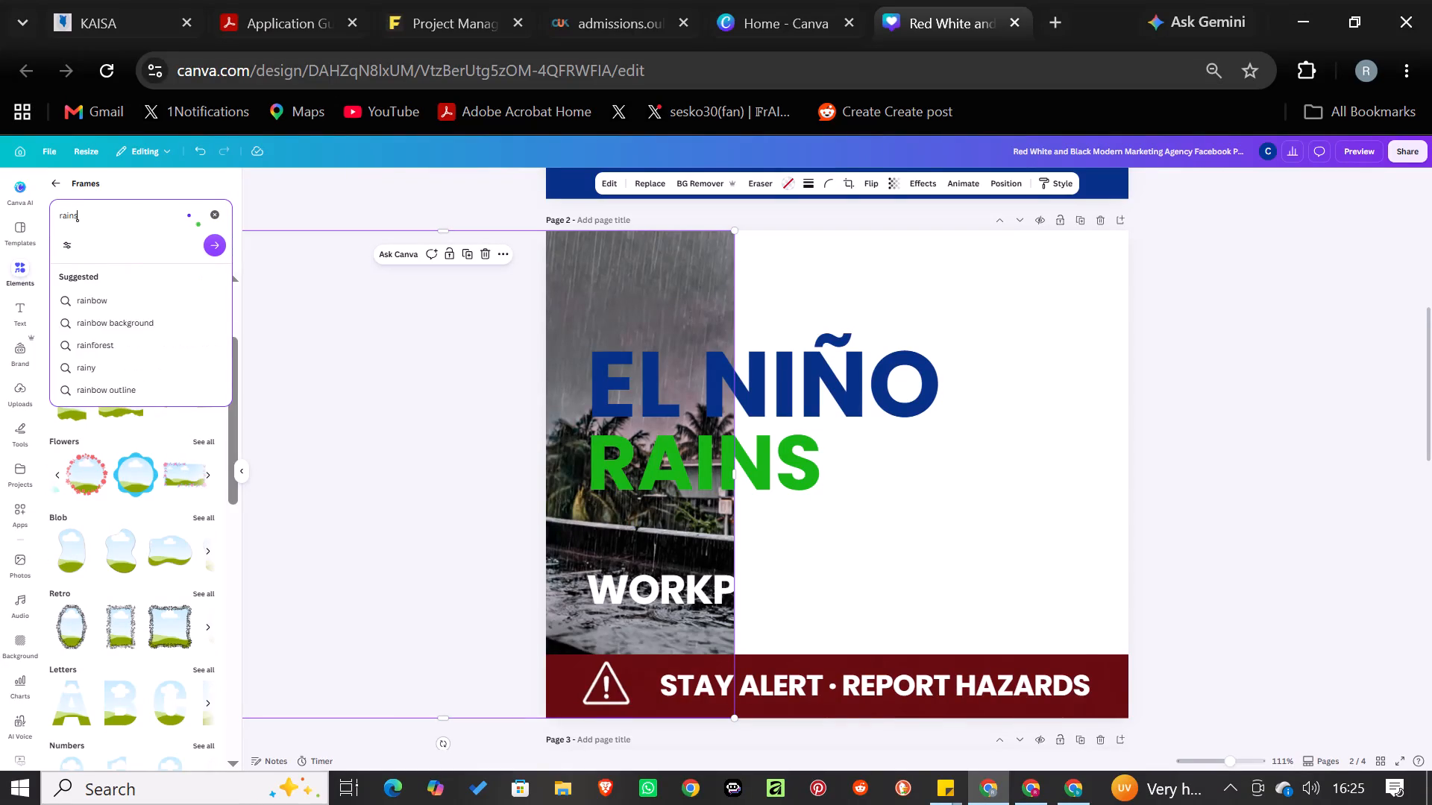
{"action": "key", "text": "Return"}
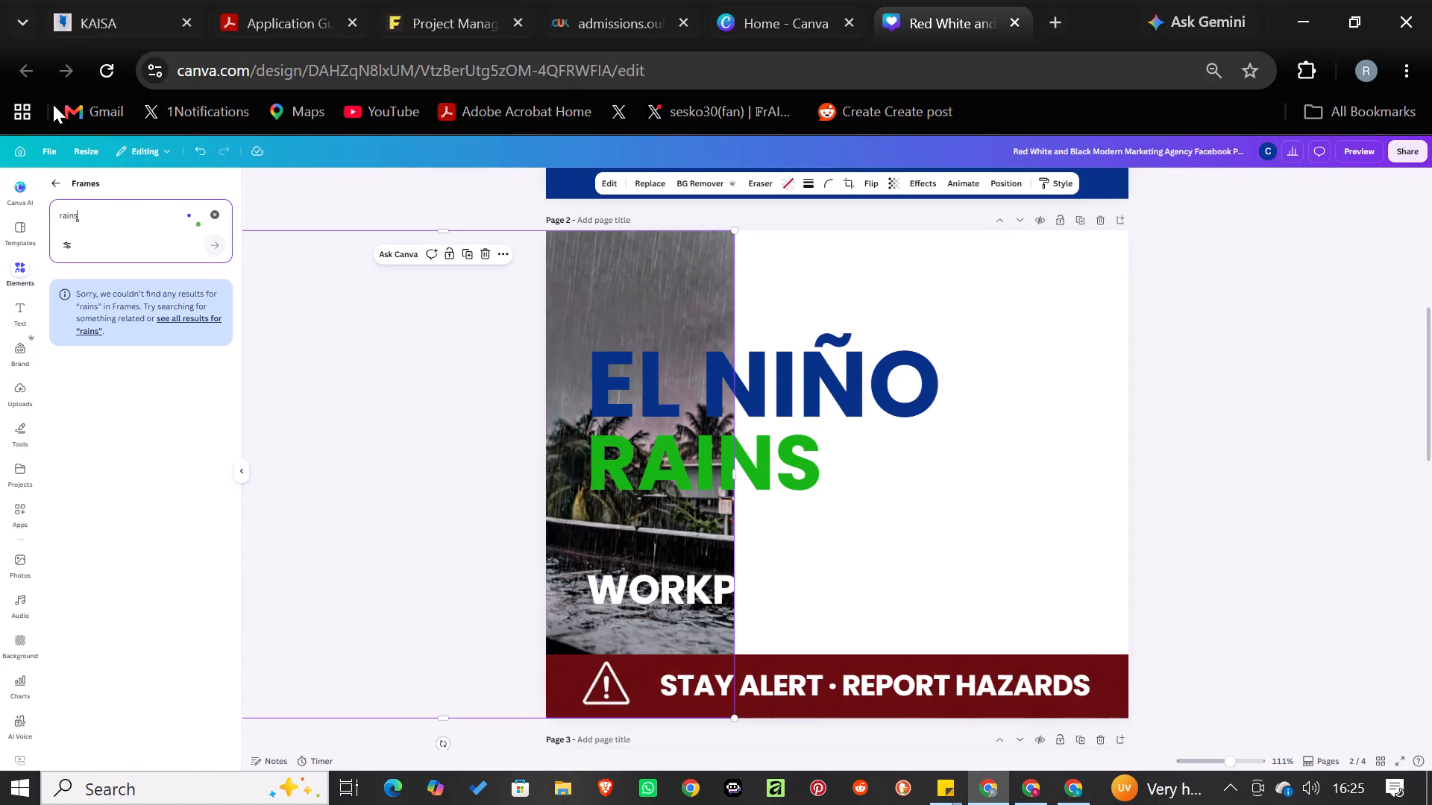
{"action": "key", "text": "BackSpace"}
{"action": "key", "text": "BackSpace"}
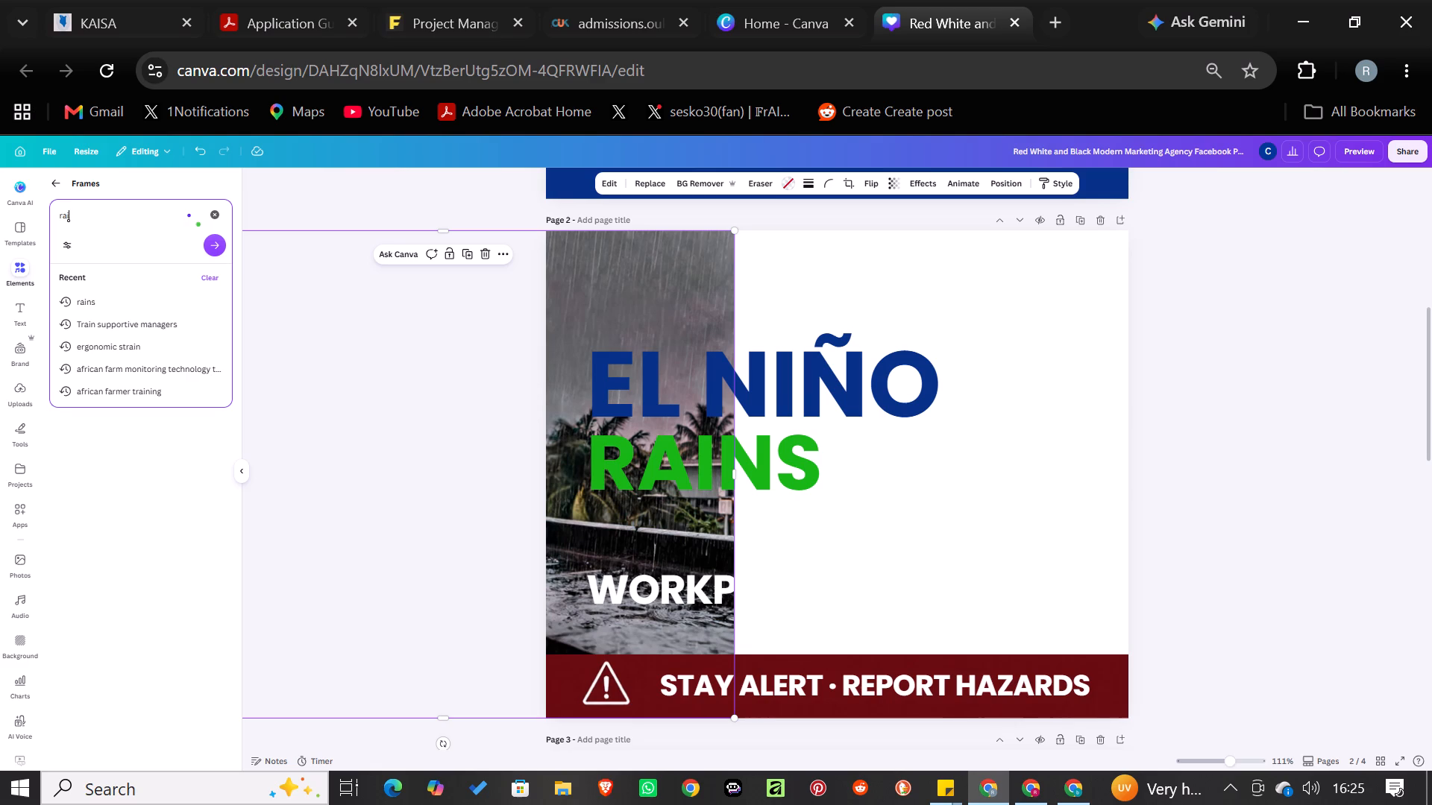
{"action": "key", "text": "BackSpace"}
{"action": "key", "text": "BackSpace"}
{"action": "key", "text": "BackSpace"}
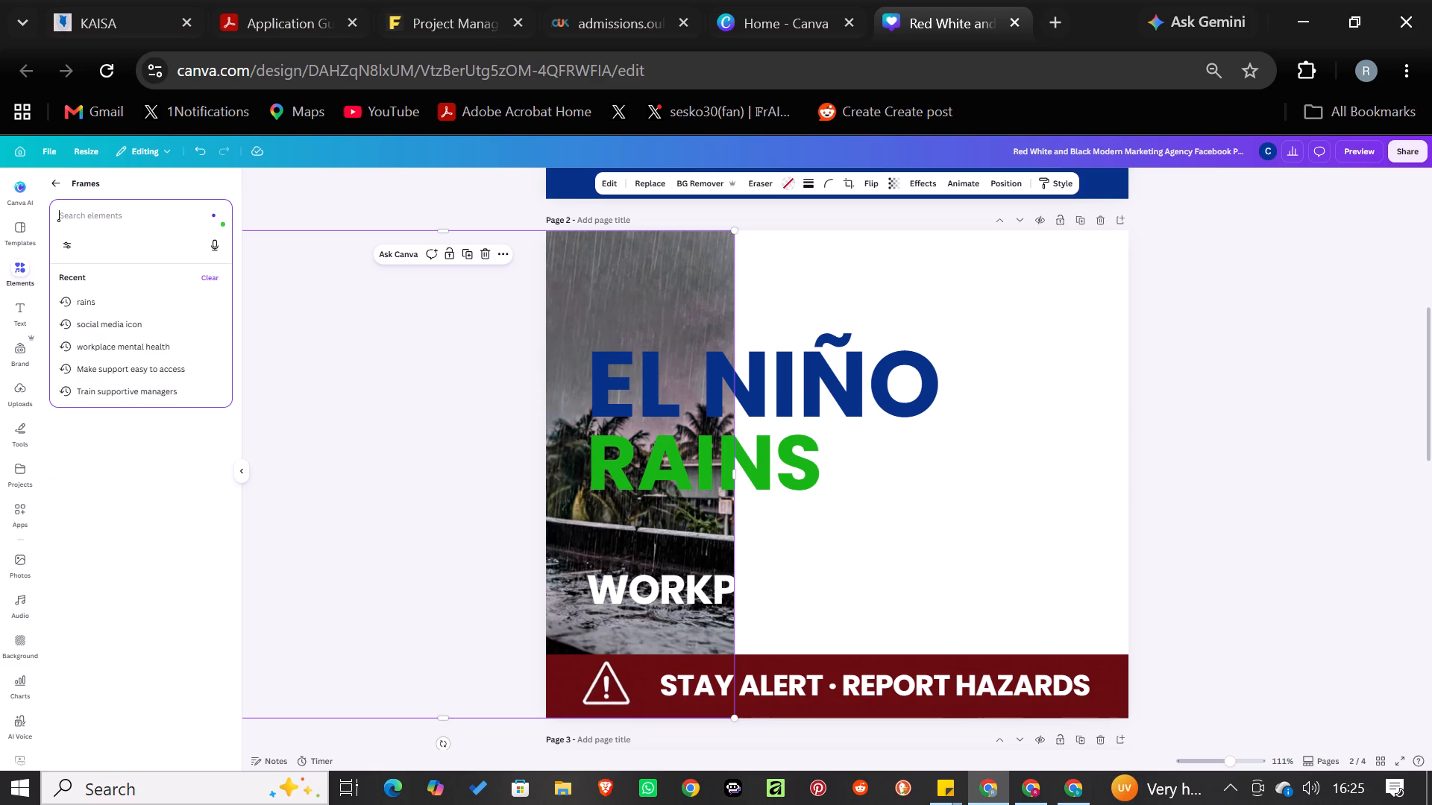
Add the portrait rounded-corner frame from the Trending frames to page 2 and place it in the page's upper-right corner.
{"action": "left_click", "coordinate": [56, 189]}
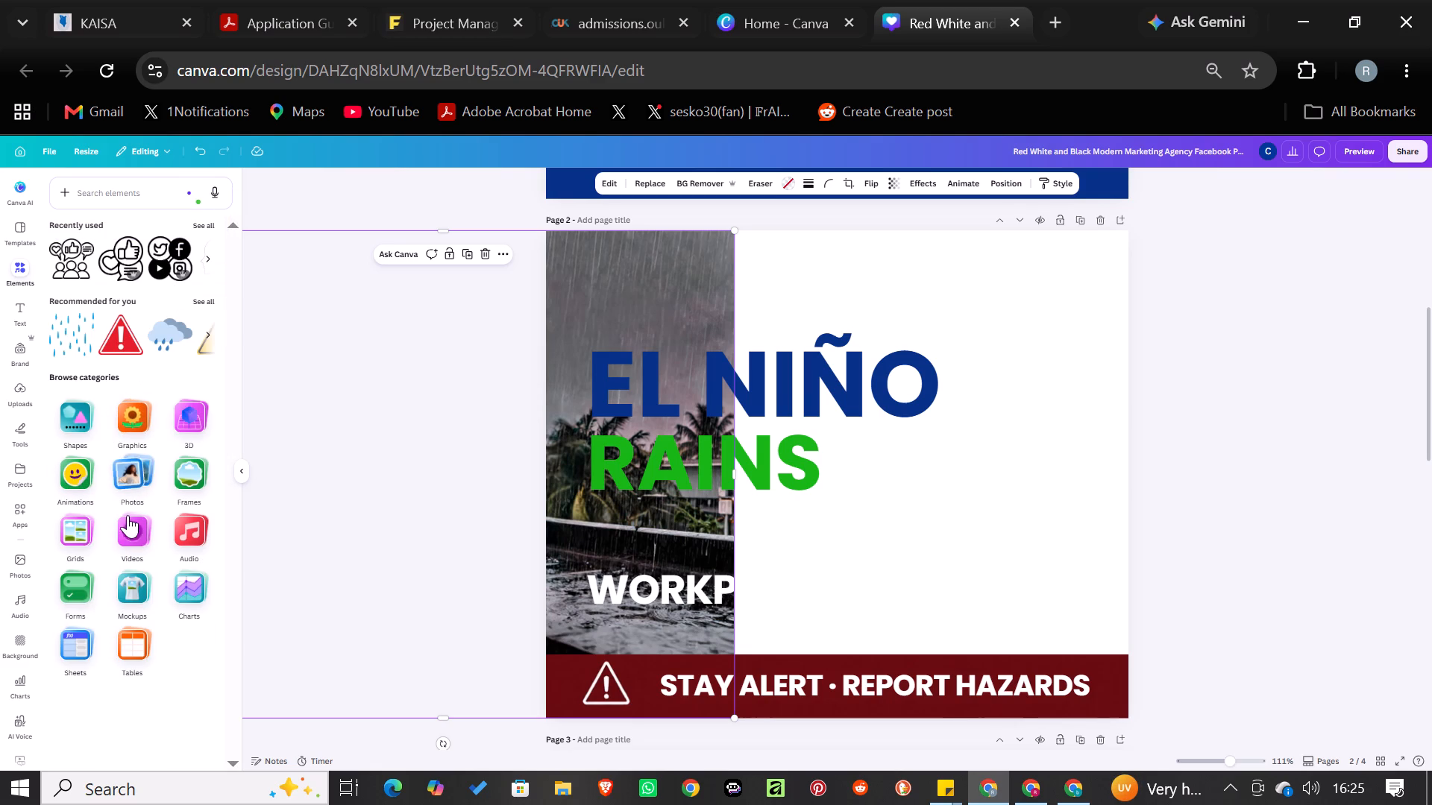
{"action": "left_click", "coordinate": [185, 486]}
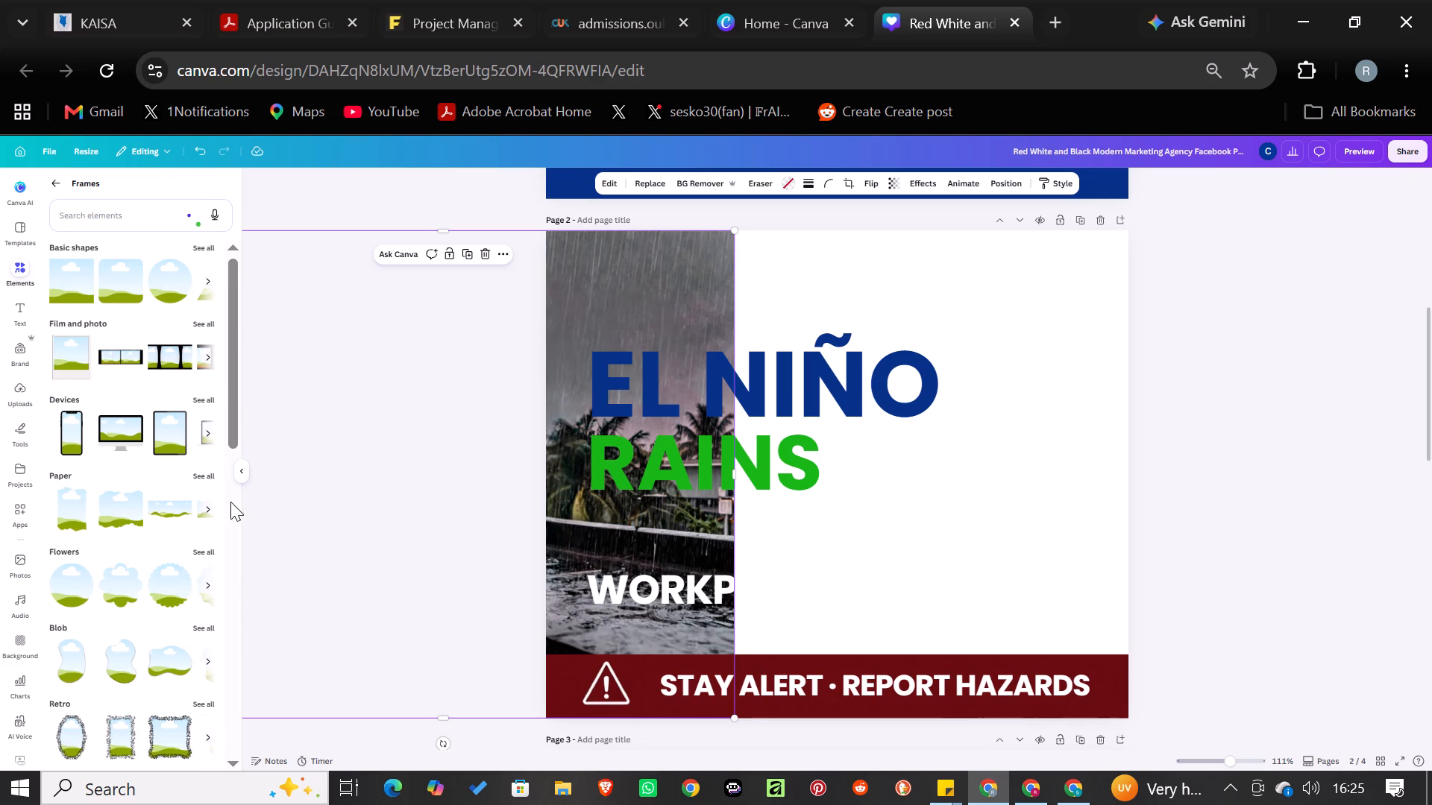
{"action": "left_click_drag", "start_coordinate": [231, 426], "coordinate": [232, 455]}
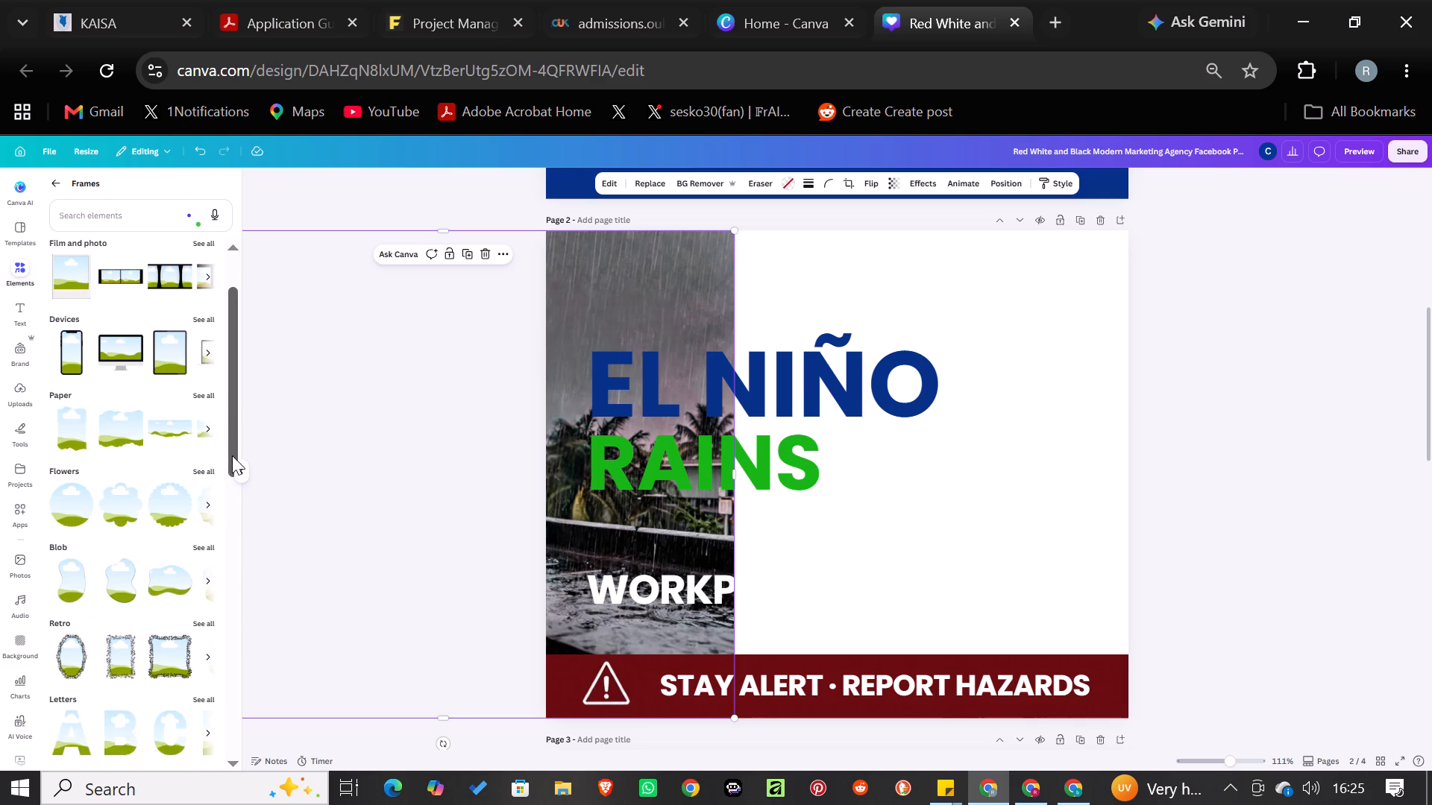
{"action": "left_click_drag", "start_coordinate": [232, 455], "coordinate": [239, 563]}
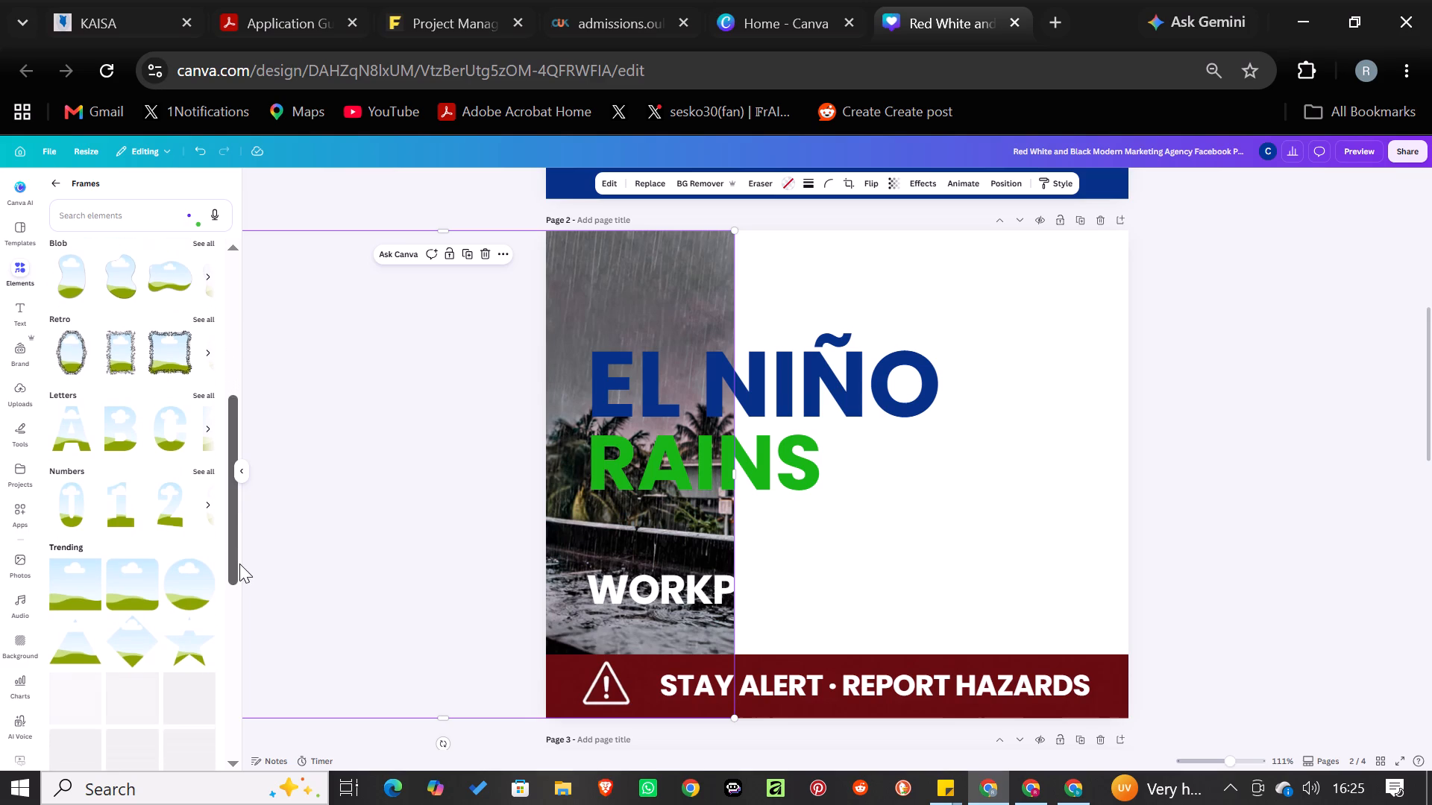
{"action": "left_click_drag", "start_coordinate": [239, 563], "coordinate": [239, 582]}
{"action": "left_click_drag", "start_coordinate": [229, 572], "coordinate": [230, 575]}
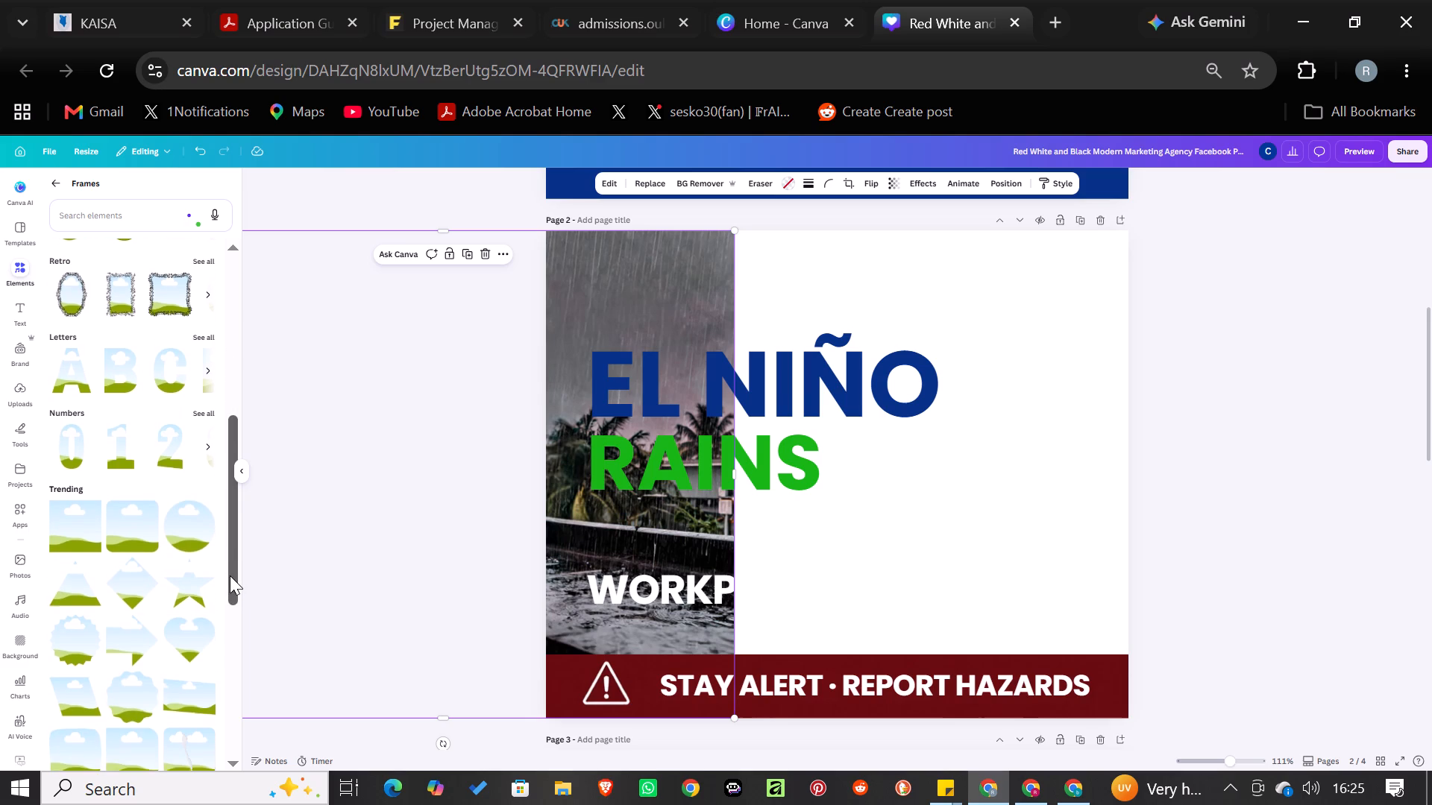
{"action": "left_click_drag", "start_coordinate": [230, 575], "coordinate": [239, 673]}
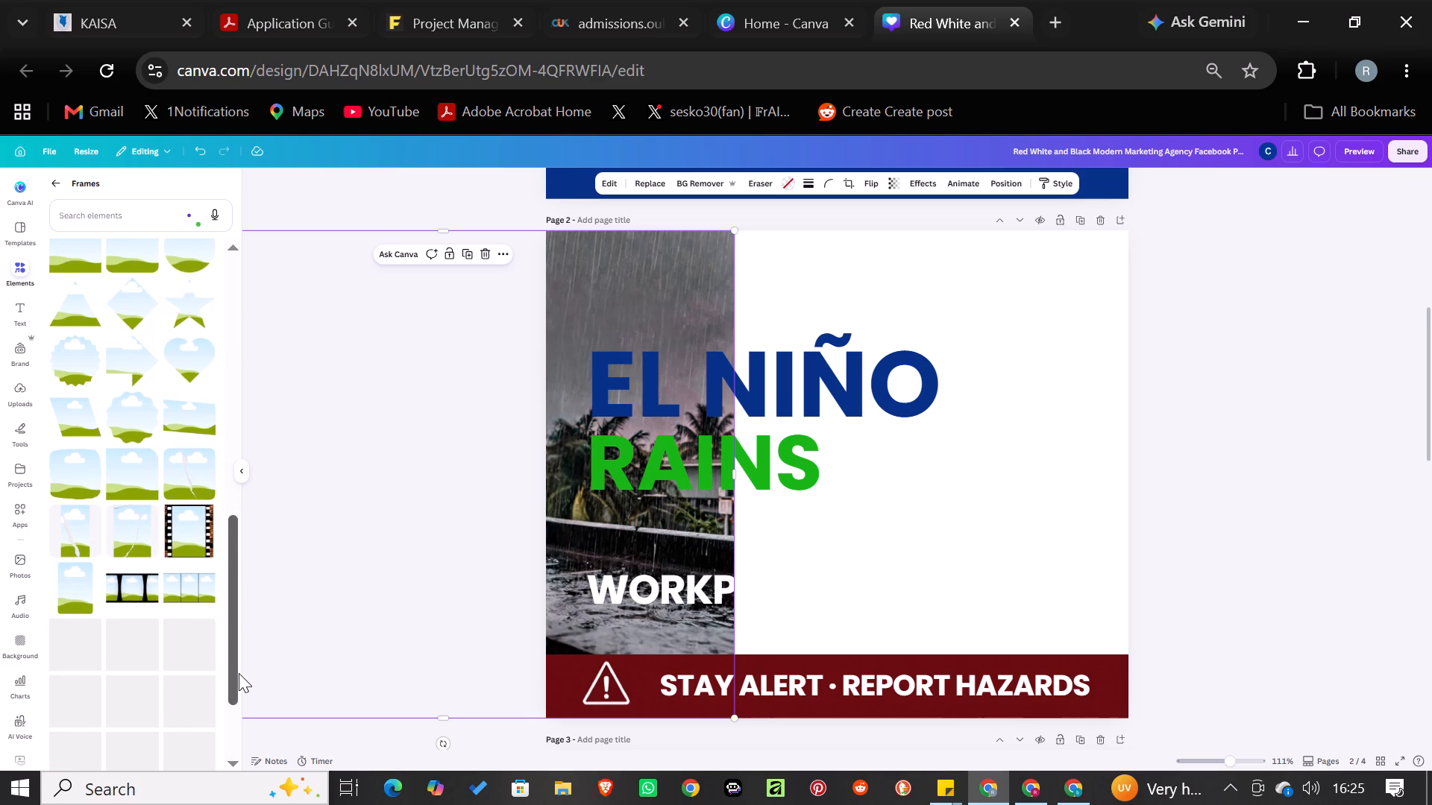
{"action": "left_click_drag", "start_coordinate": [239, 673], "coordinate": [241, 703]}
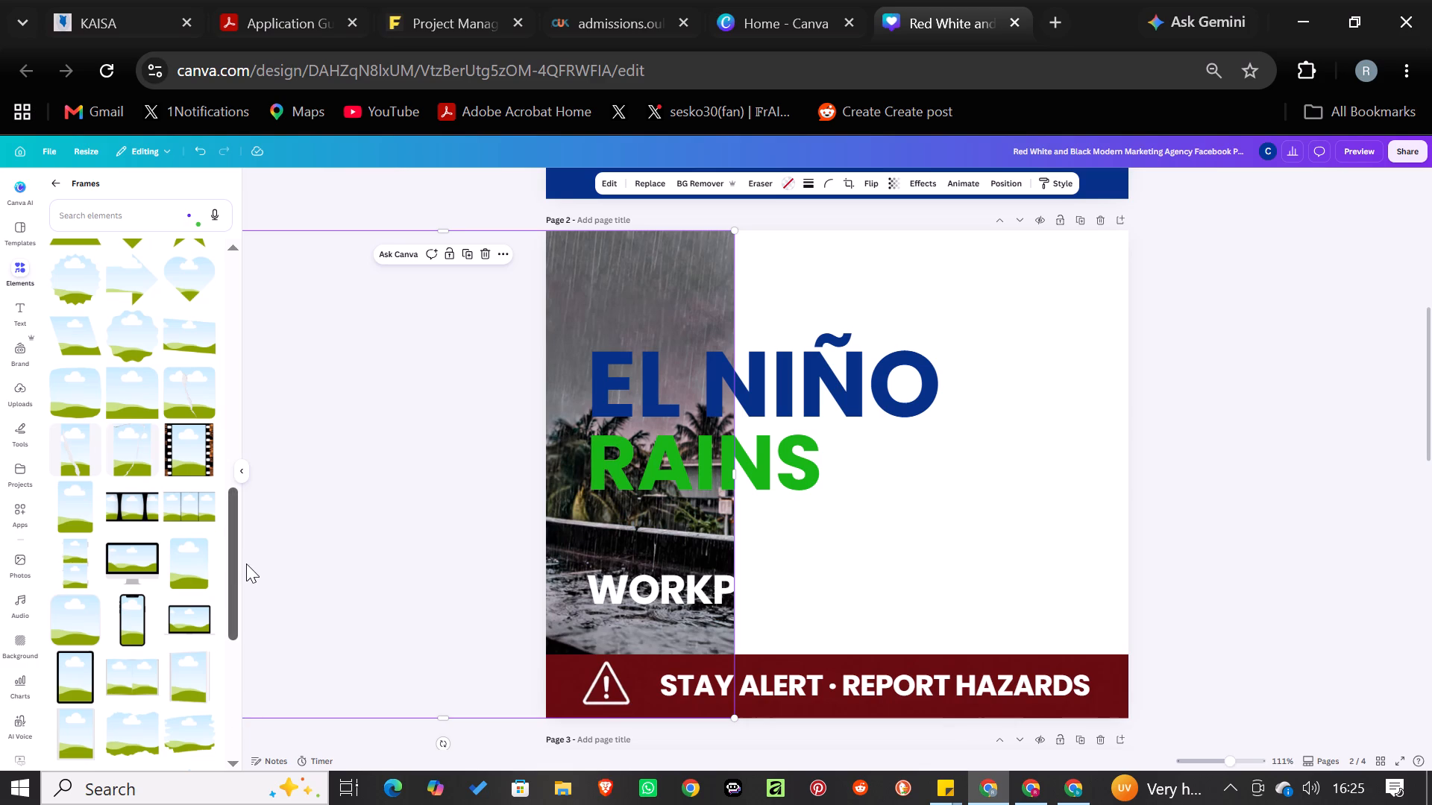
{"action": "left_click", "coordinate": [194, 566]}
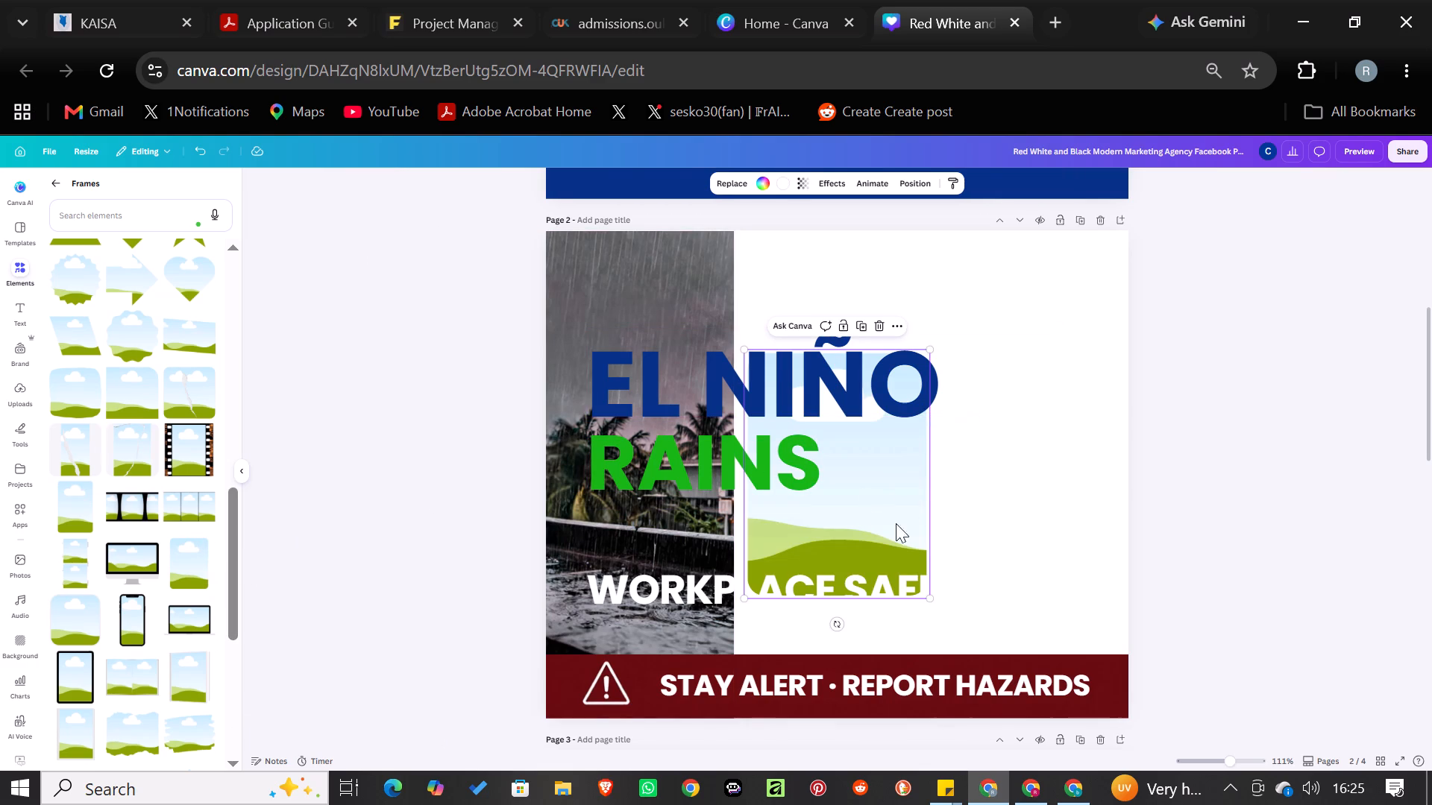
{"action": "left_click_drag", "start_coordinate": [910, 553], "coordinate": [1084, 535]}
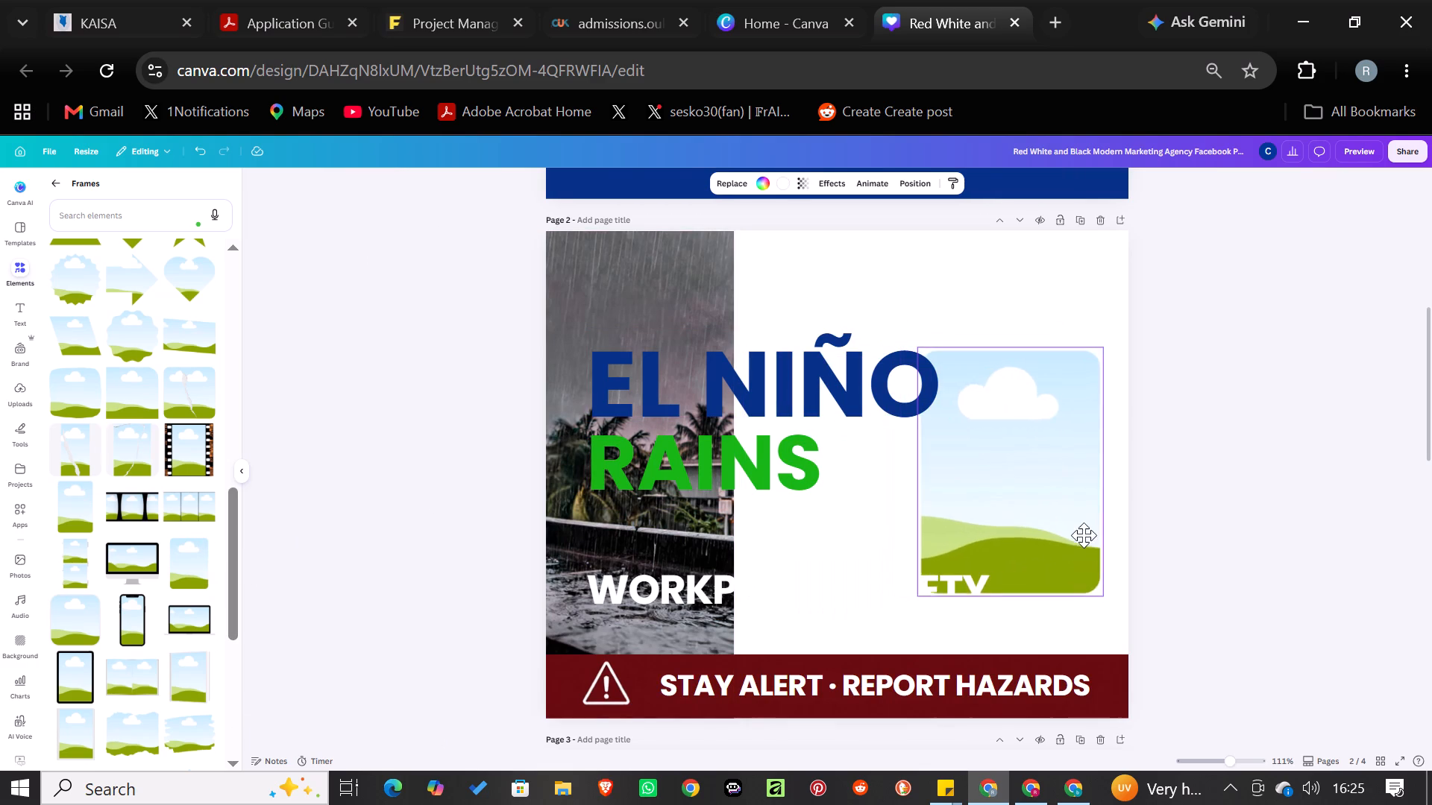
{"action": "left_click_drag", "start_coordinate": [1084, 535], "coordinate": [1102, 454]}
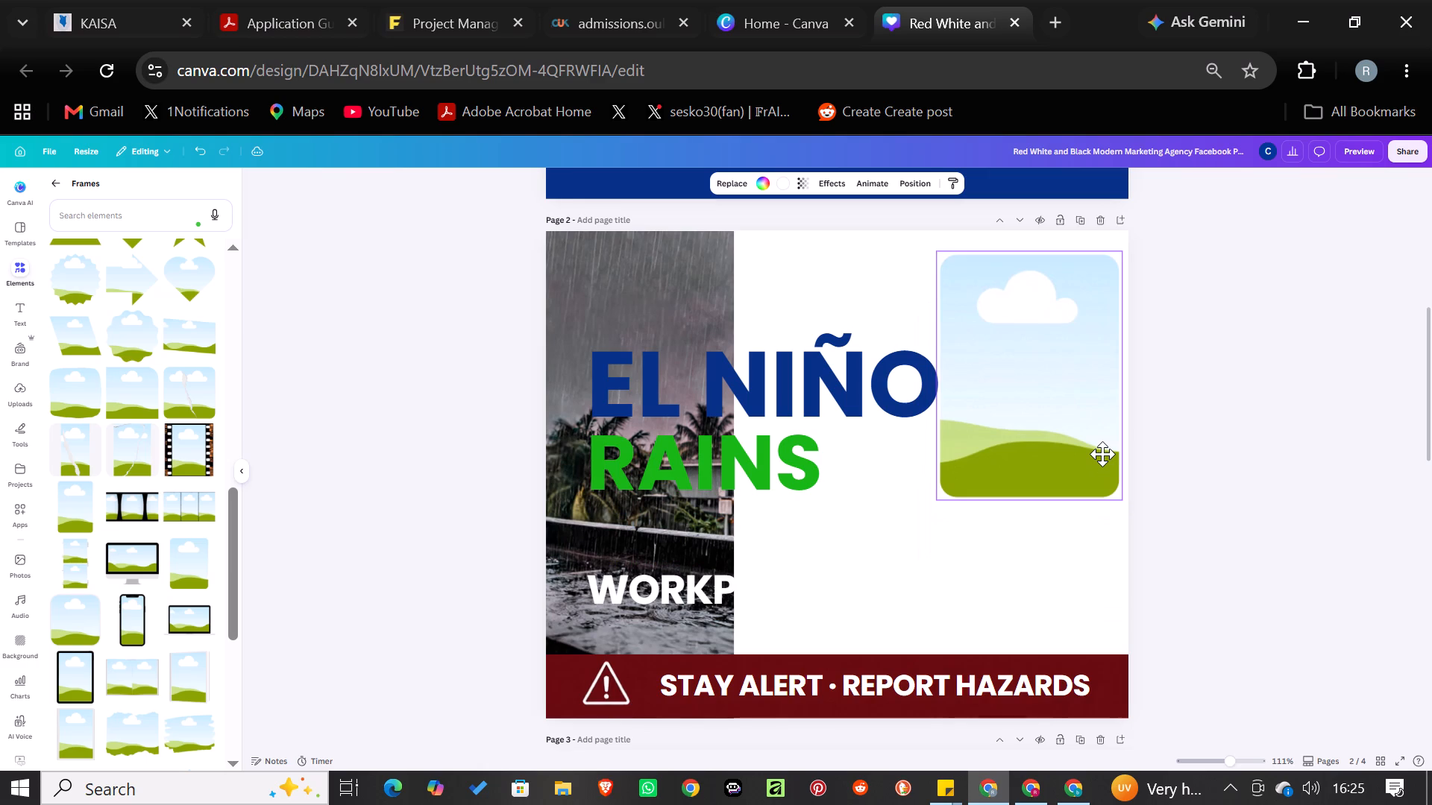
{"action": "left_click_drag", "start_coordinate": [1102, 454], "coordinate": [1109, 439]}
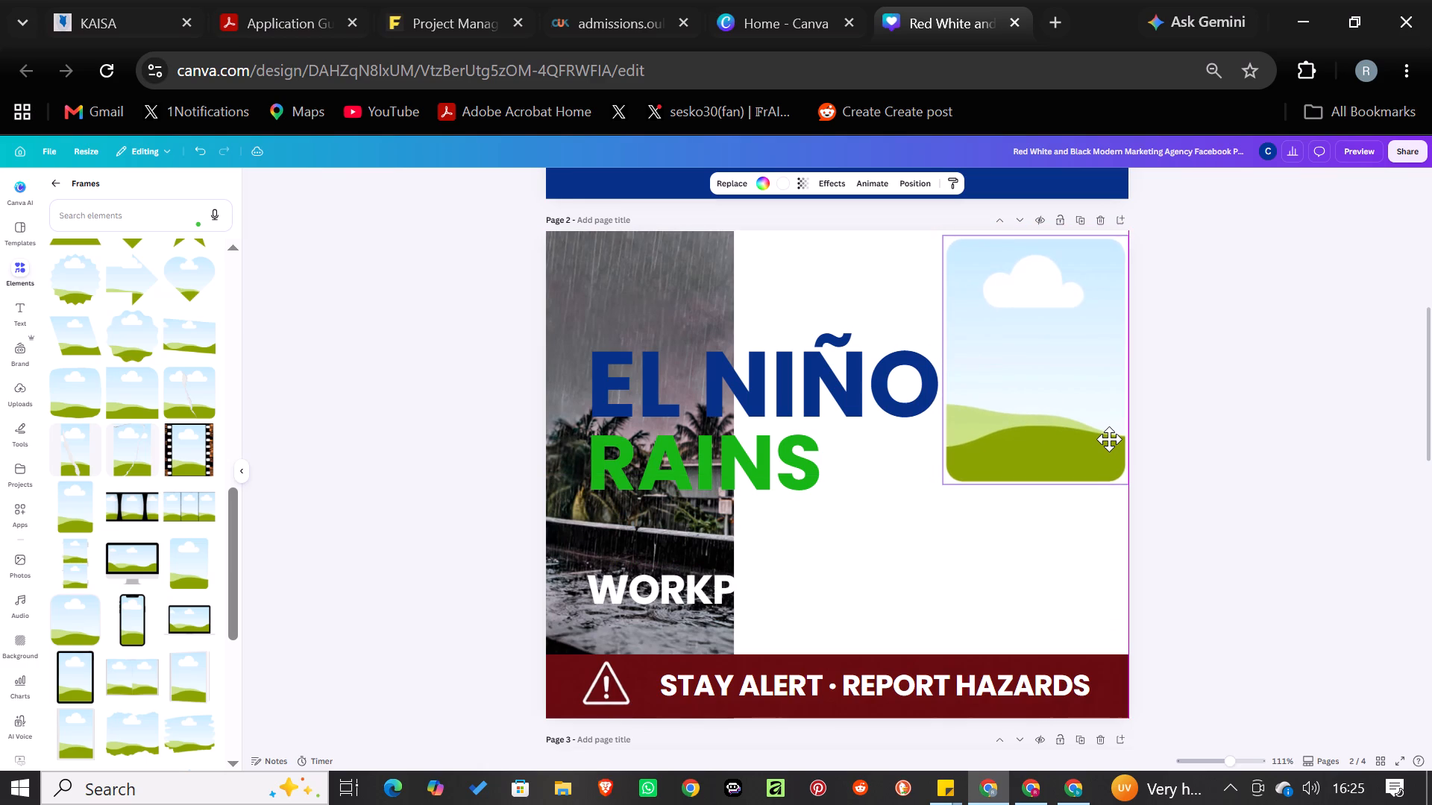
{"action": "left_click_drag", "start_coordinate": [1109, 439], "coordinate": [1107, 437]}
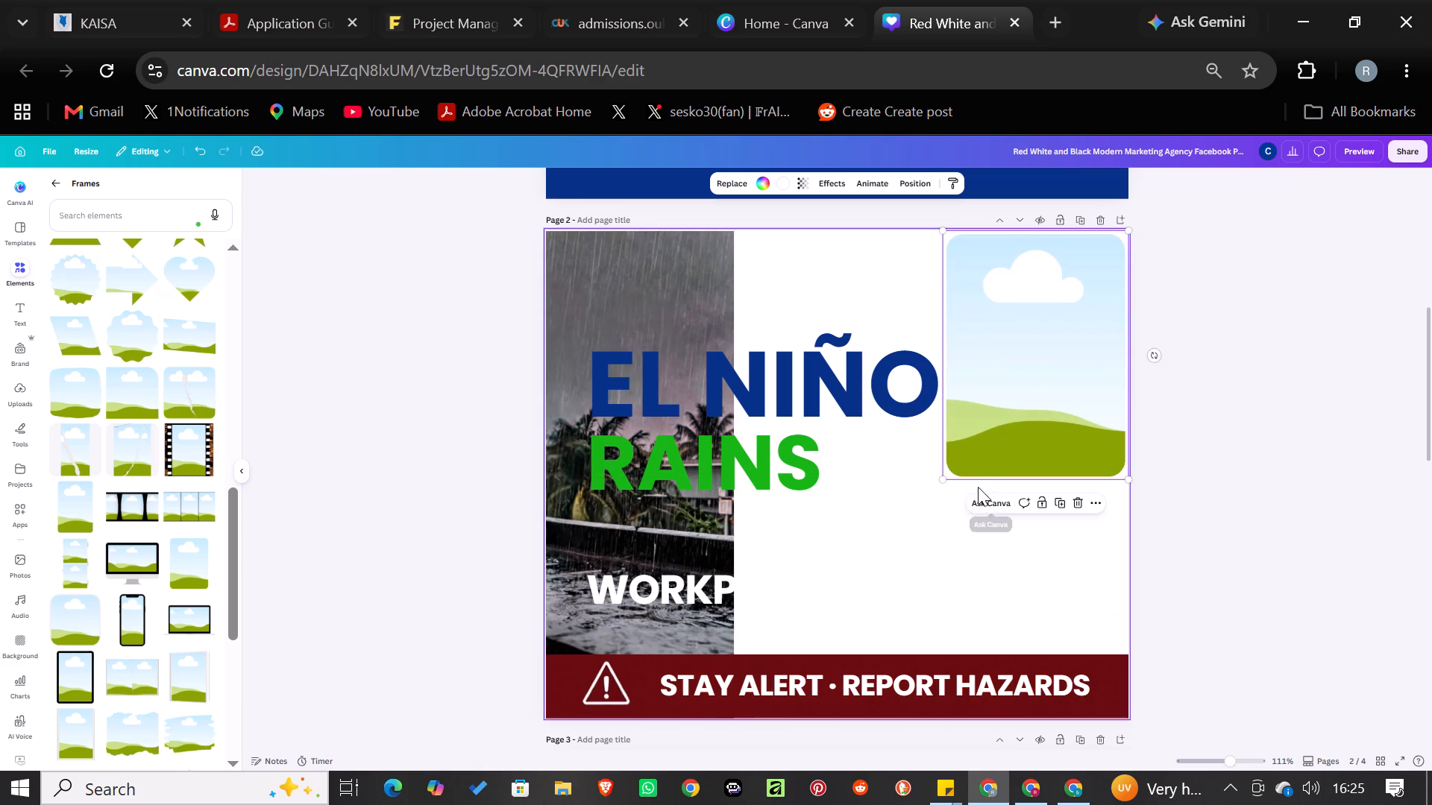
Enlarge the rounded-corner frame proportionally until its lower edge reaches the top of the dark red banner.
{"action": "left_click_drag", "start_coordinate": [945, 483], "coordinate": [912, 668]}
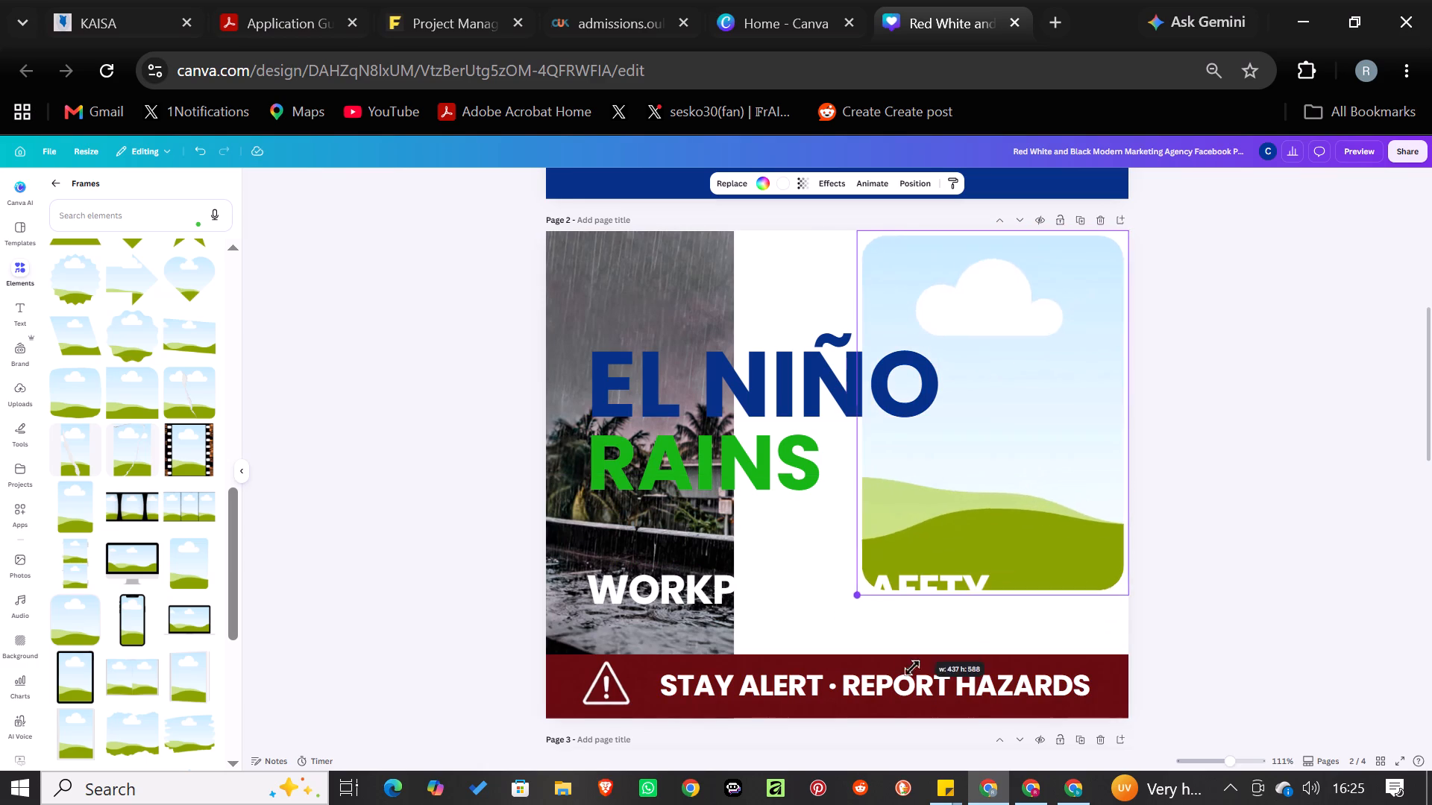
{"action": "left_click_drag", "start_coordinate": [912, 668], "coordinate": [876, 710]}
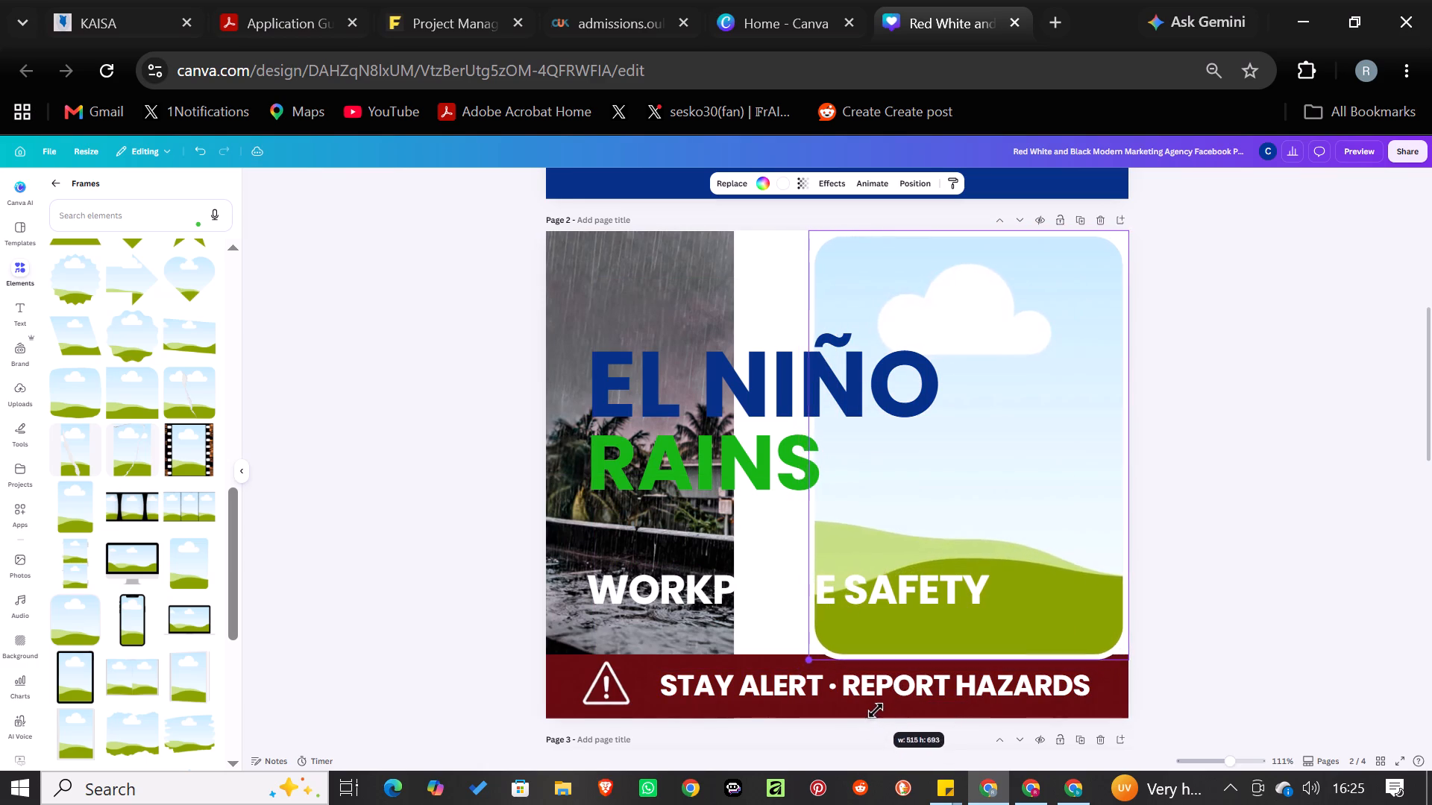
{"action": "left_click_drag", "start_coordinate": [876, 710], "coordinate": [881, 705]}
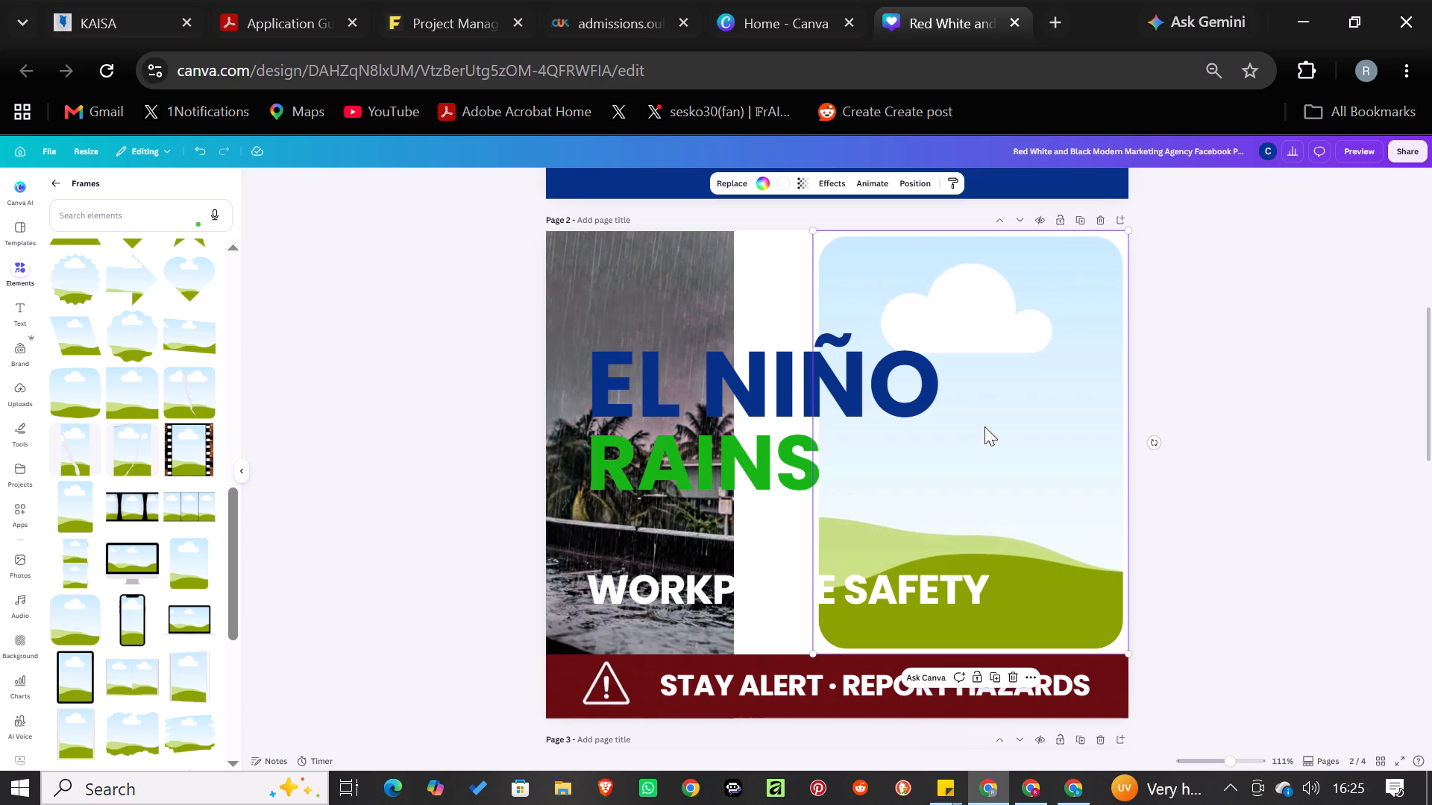
Move the rain background photo completely off page 2, past the page's left edge.
{"action": "left_click_drag", "start_coordinate": [621, 554], "coordinate": [688, 541]}
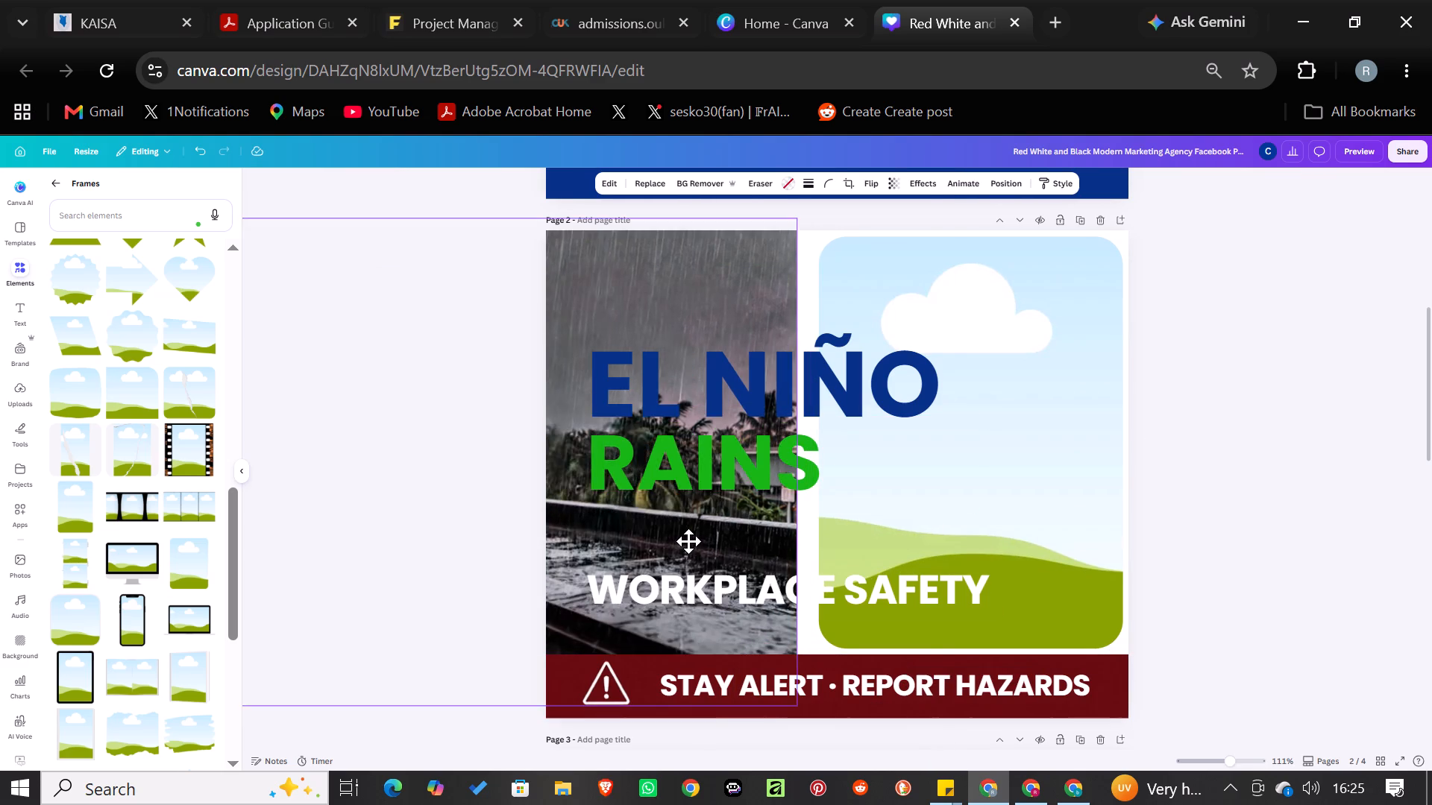
{"action": "left_click_drag", "start_coordinate": [688, 541], "coordinate": [1351, 614]}
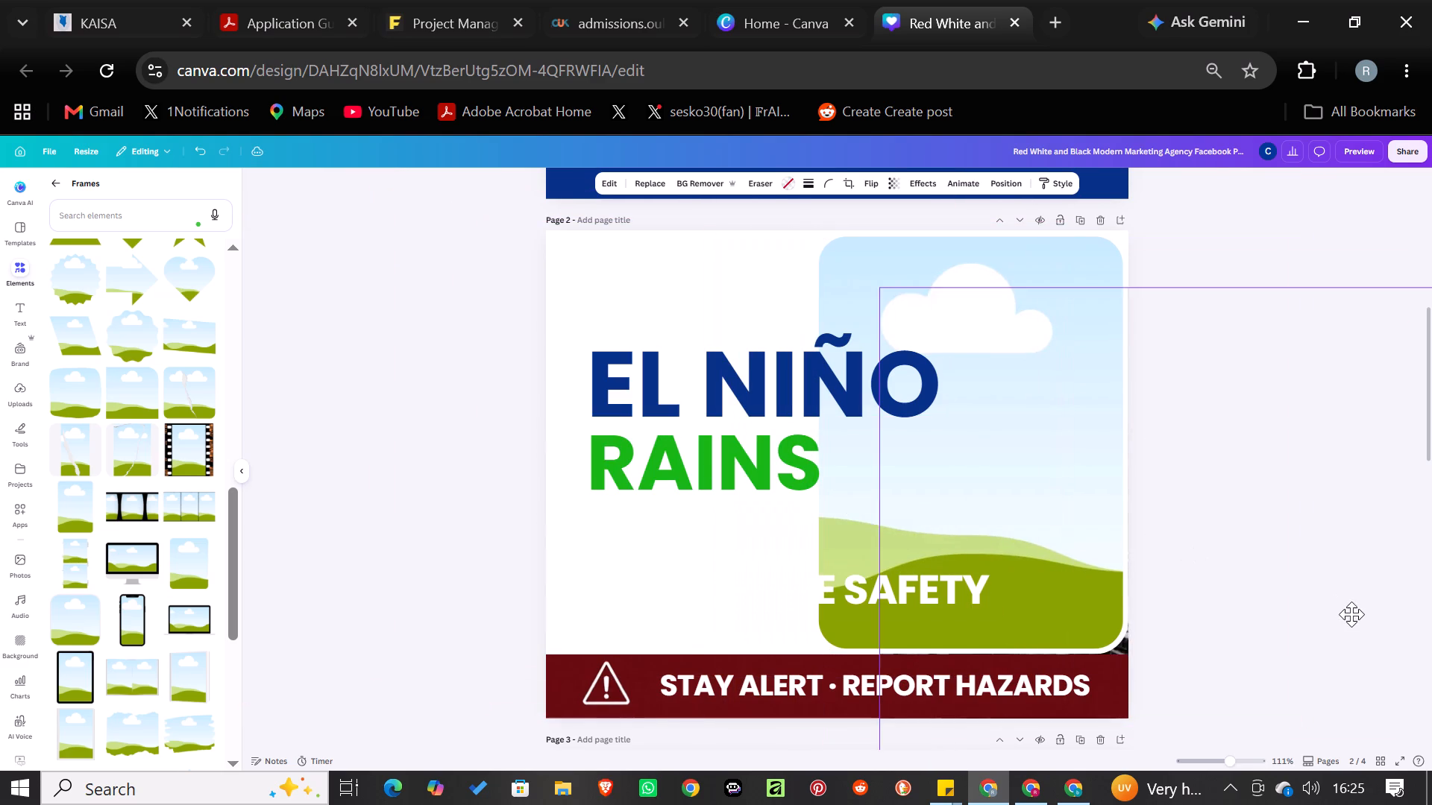
{"action": "left_click_drag", "start_coordinate": [1351, 614], "coordinate": [1180, 559]}
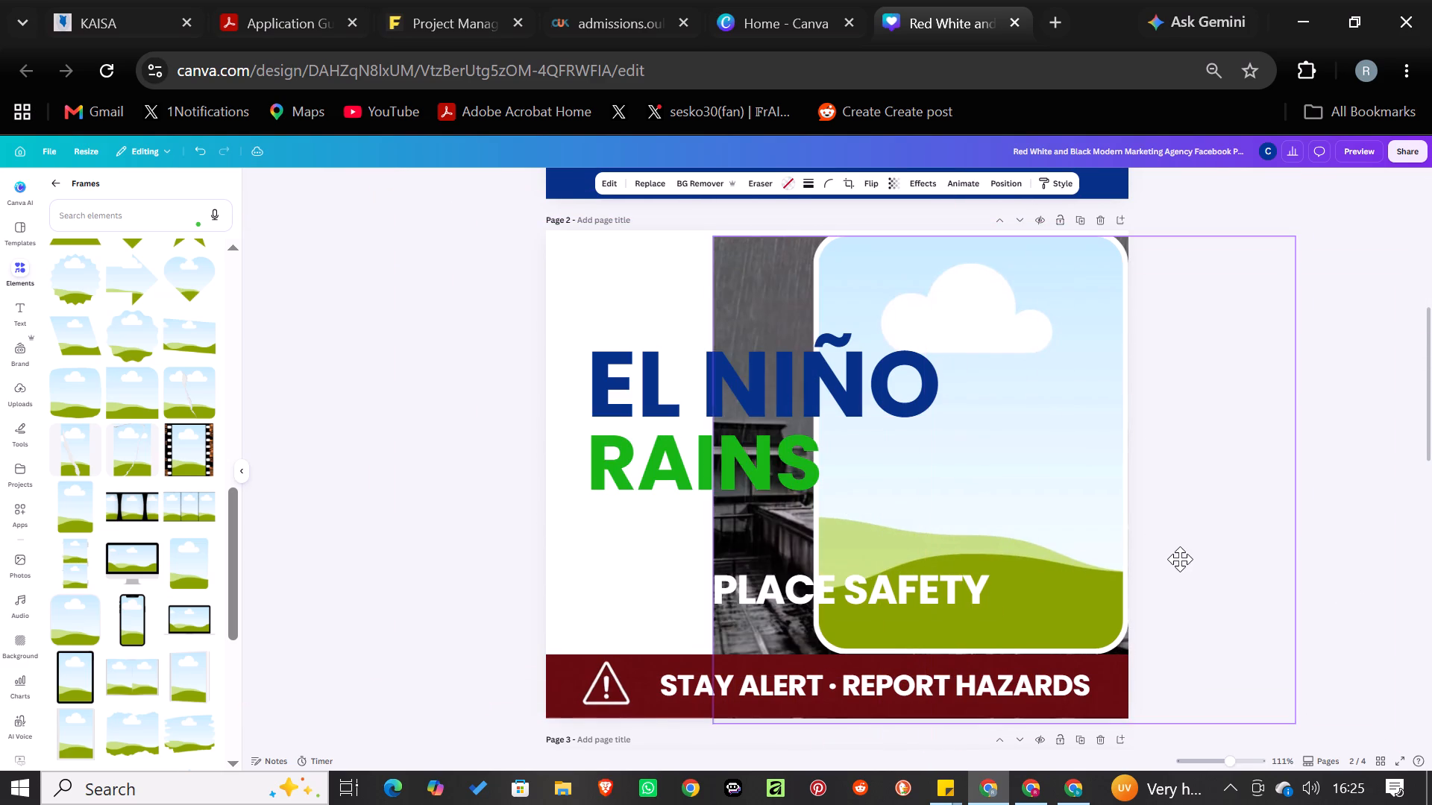
{"action": "left_click_drag", "start_coordinate": [1180, 559], "coordinate": [1184, 566]}
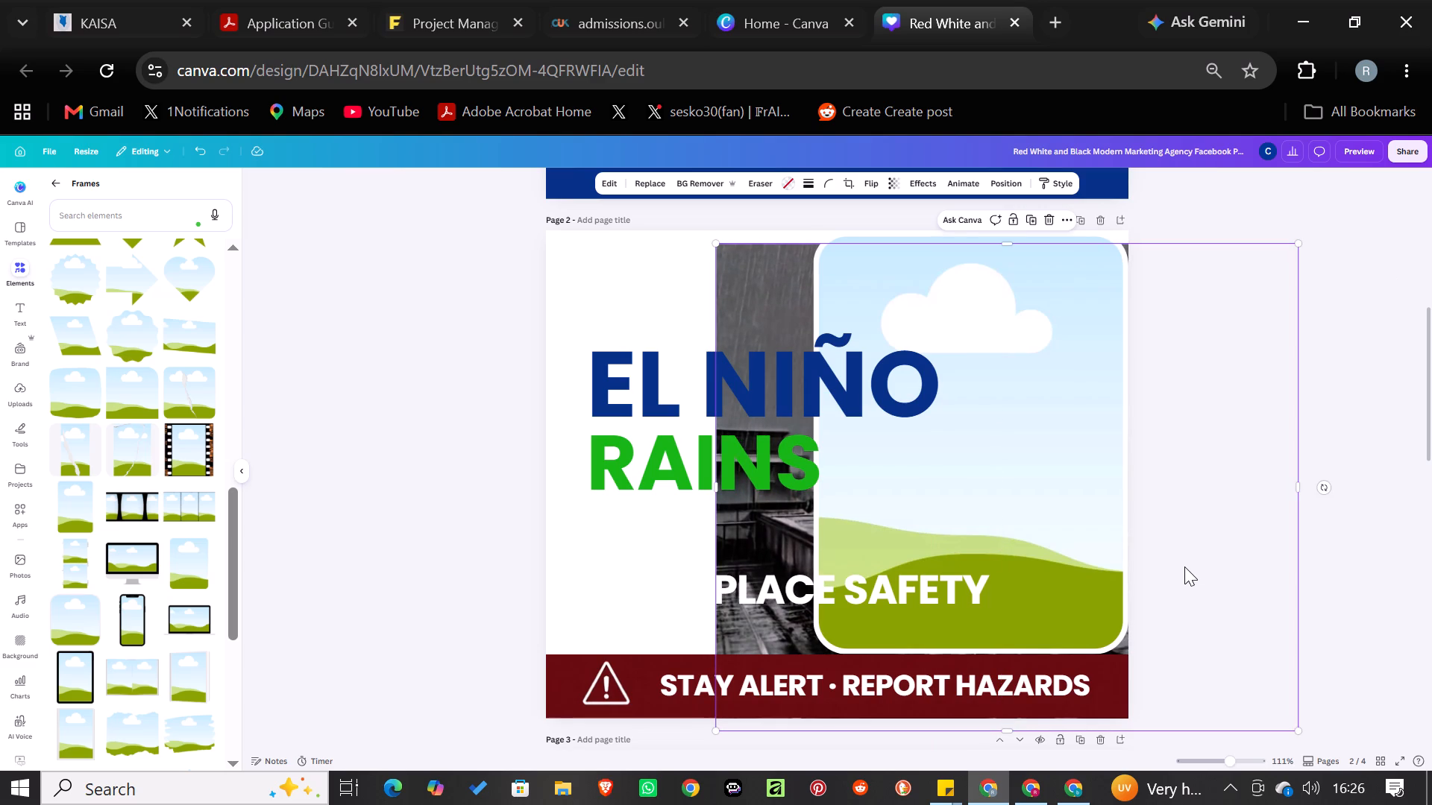
{"action": "left_click", "coordinate": [1184, 566]}
{"action": "left_click_drag", "start_coordinate": [1189, 531], "coordinate": [1177, 537]}
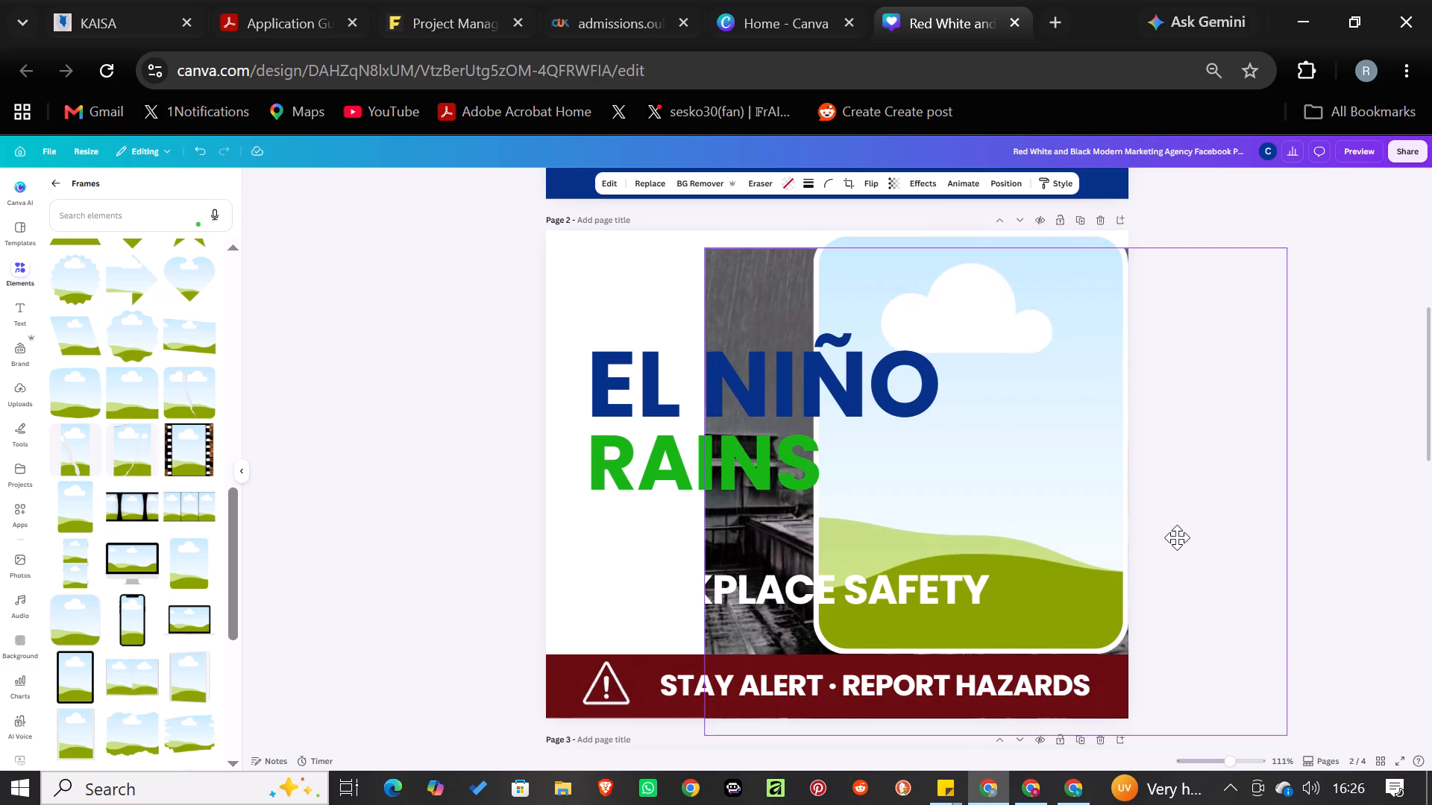
{"action": "left_click_drag", "start_coordinate": [1177, 537], "coordinate": [363, 472]}
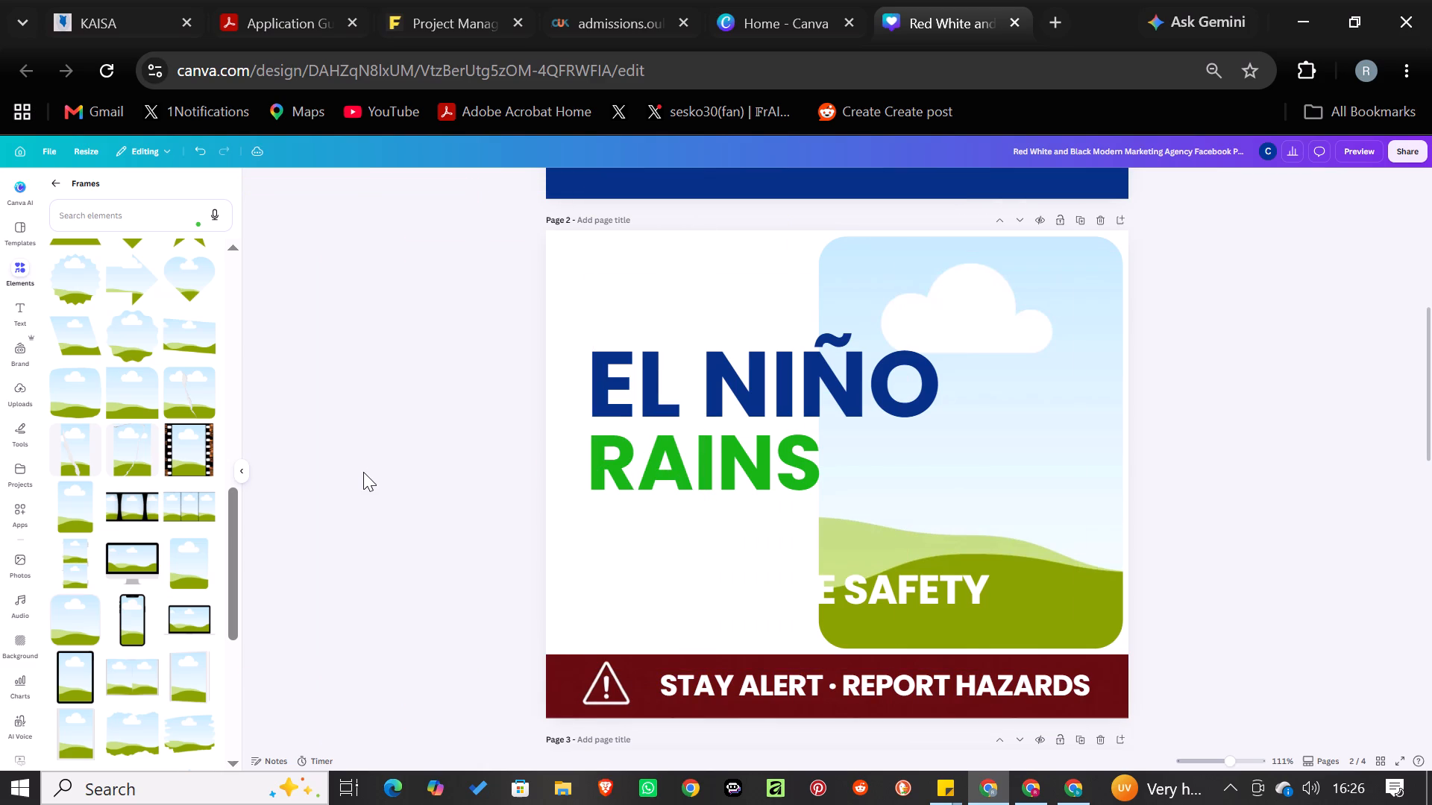
{"action": "left_click_drag", "start_coordinate": [359, 459], "coordinate": [401, 484]}
{"action": "left_click", "coordinate": [368, 312]}
Move the EL NIÑO and RAINS headings closer to page 2's left edge, one beneath the other.
{"action": "left_click_drag", "start_coordinate": [638, 365], "coordinate": [621, 365]}
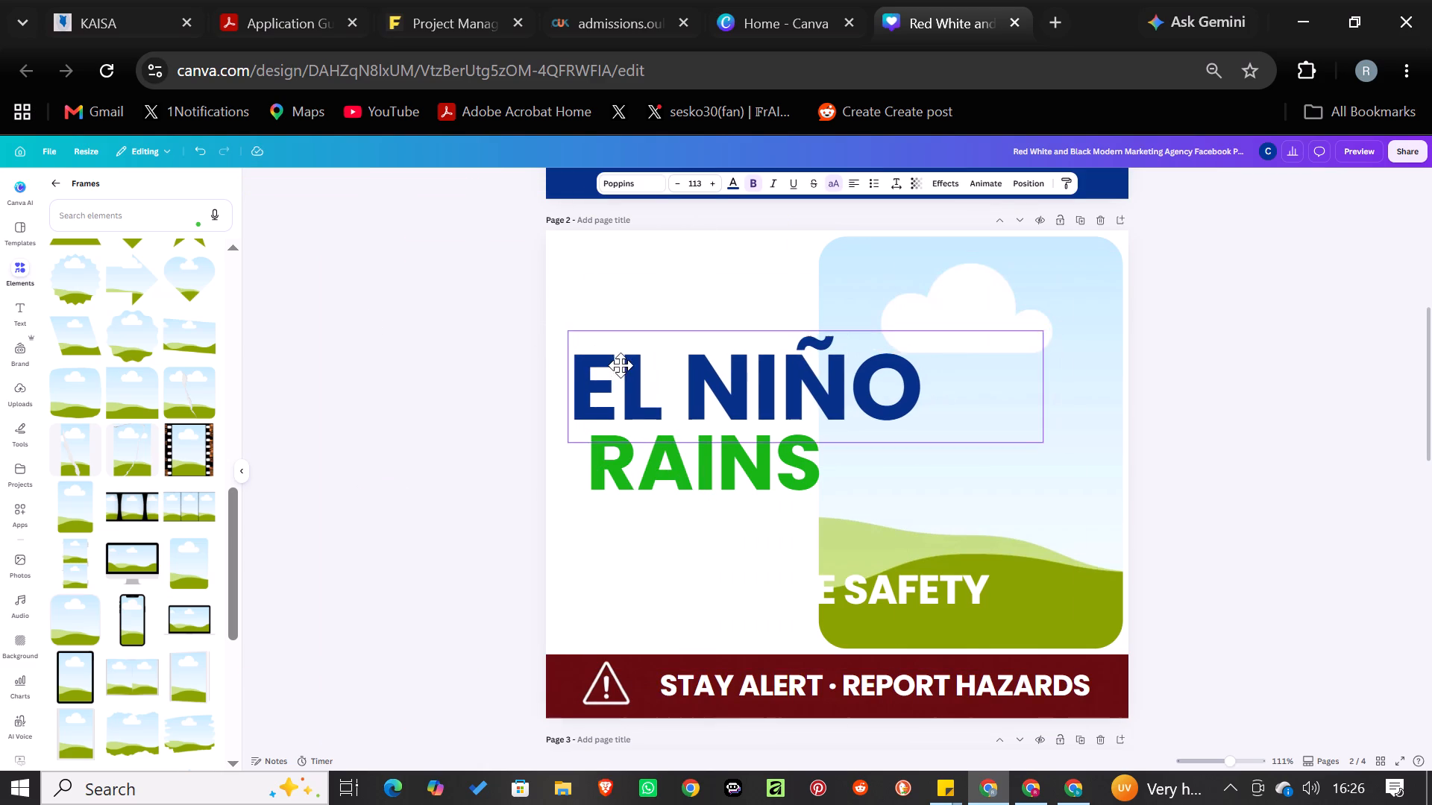
{"action": "left_click_drag", "start_coordinate": [621, 365], "coordinate": [606, 361]}
{"action": "left_click_drag", "start_coordinate": [724, 461], "coordinate": [695, 458]}
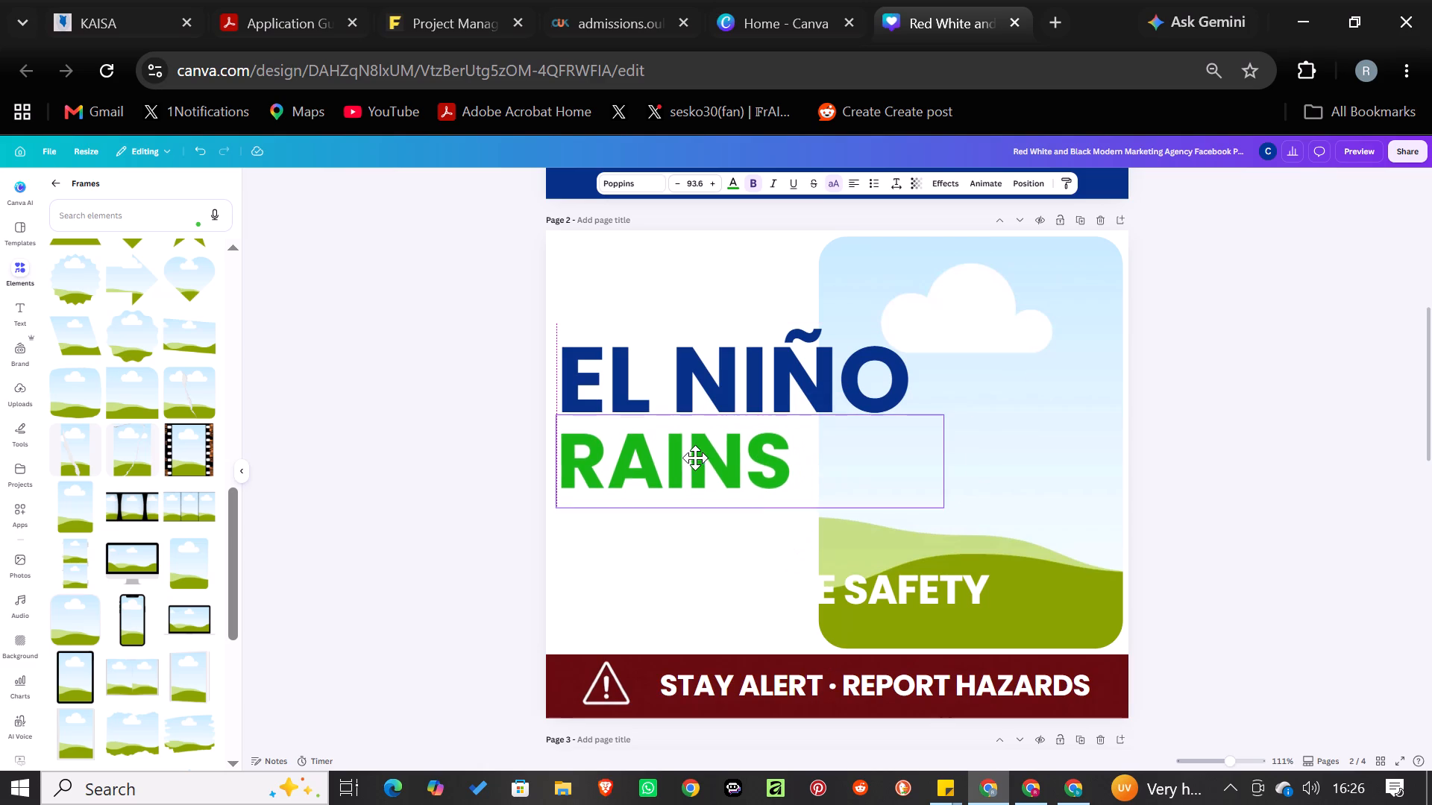
{"action": "left_click_drag", "start_coordinate": [695, 458], "coordinate": [701, 458]}
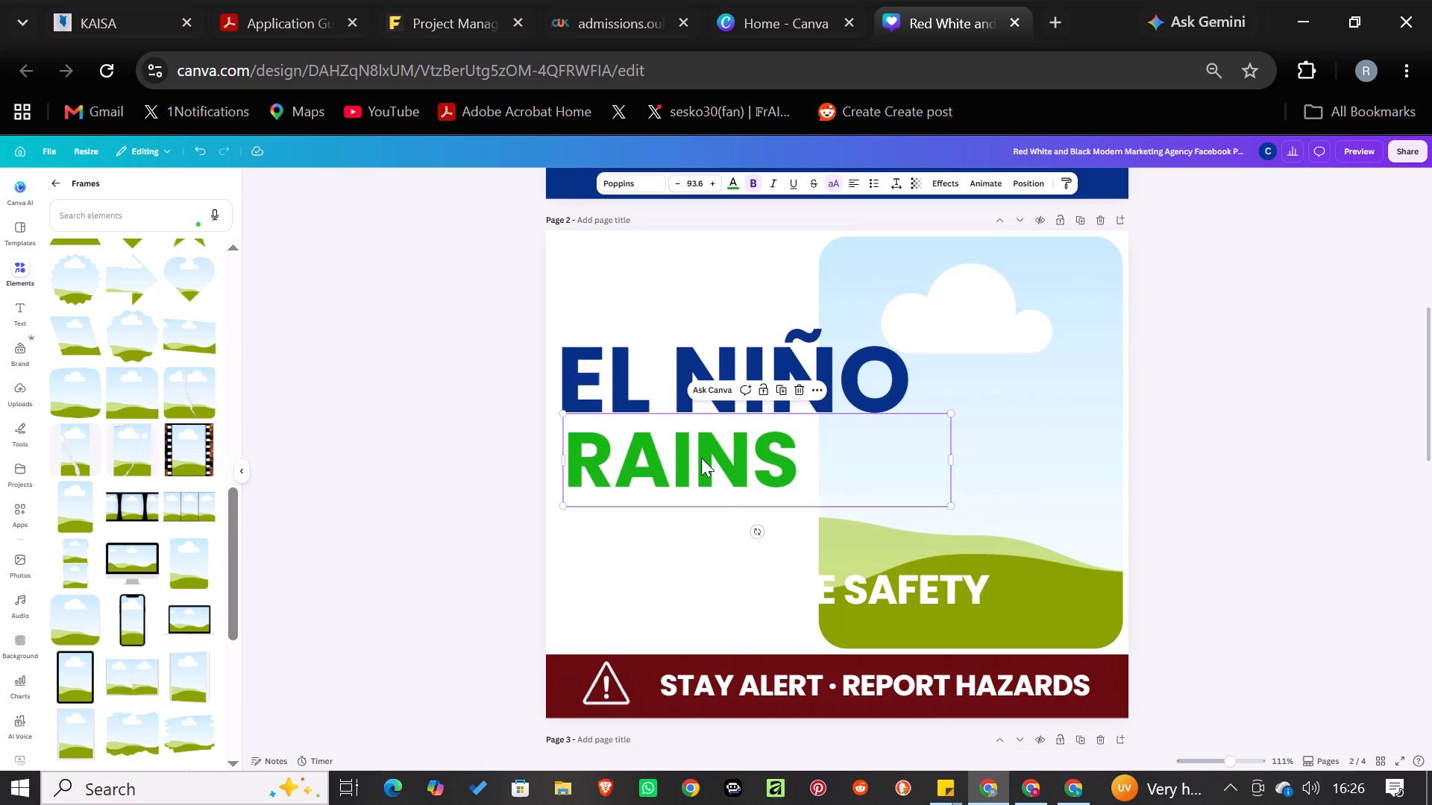
{"action": "left_click", "coordinate": [1252, 412]}
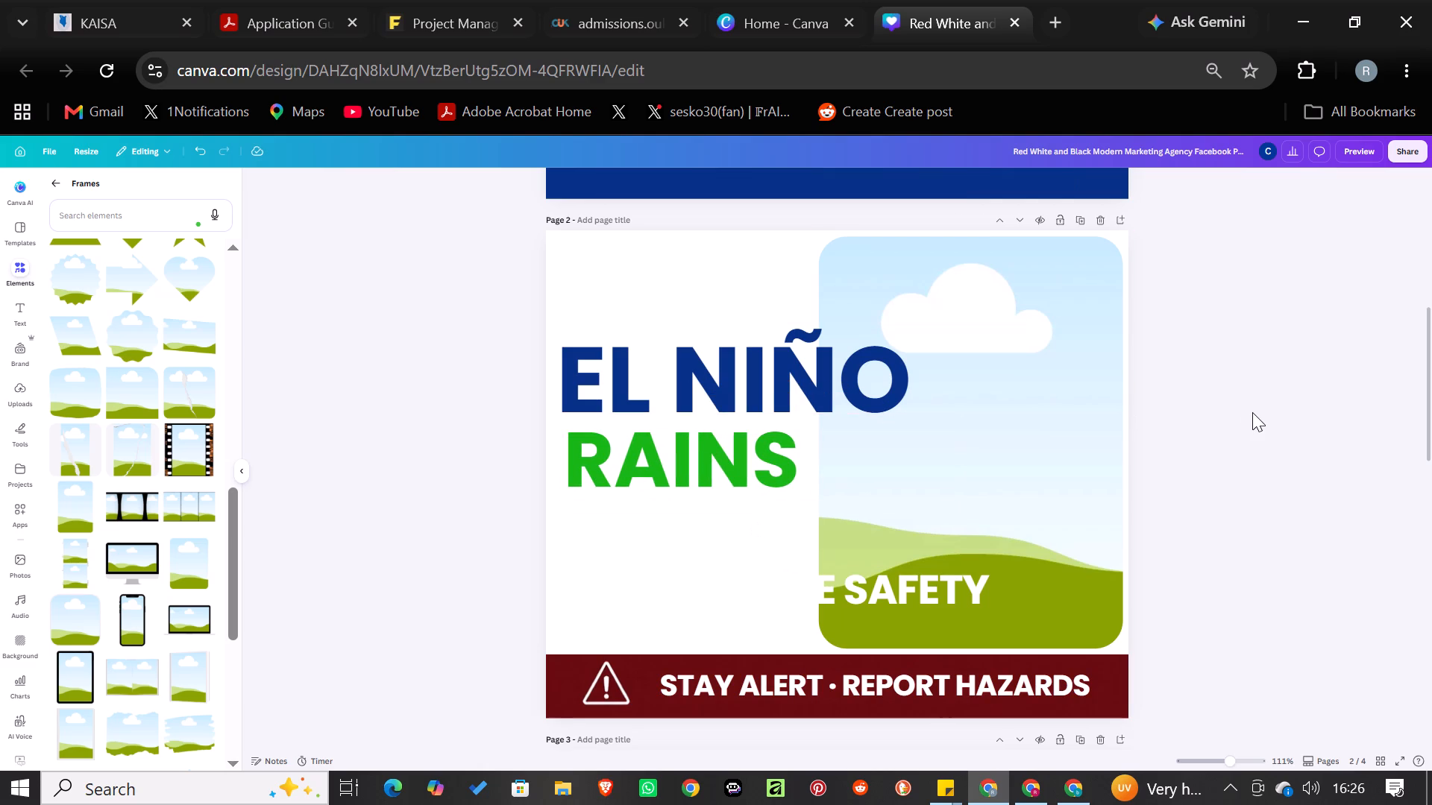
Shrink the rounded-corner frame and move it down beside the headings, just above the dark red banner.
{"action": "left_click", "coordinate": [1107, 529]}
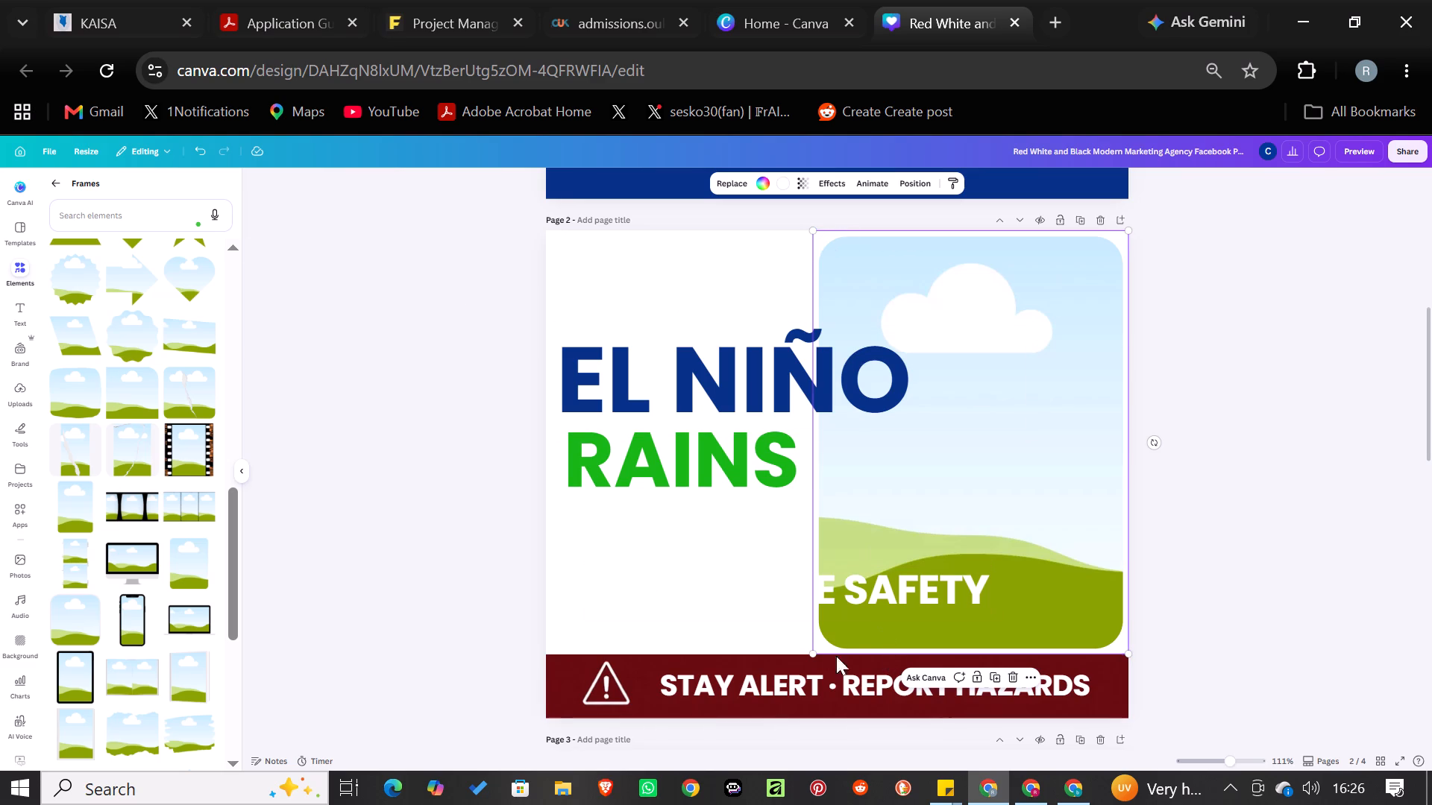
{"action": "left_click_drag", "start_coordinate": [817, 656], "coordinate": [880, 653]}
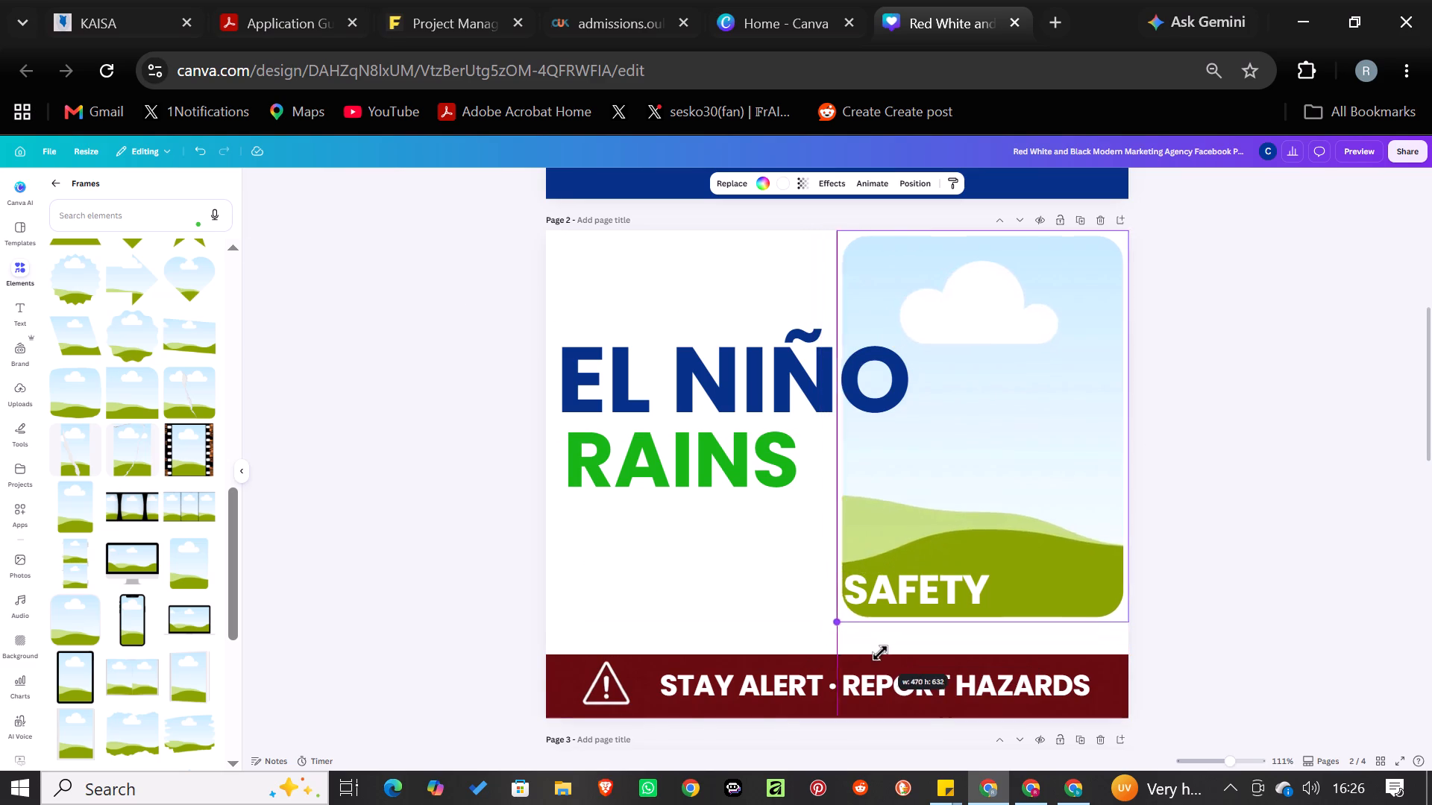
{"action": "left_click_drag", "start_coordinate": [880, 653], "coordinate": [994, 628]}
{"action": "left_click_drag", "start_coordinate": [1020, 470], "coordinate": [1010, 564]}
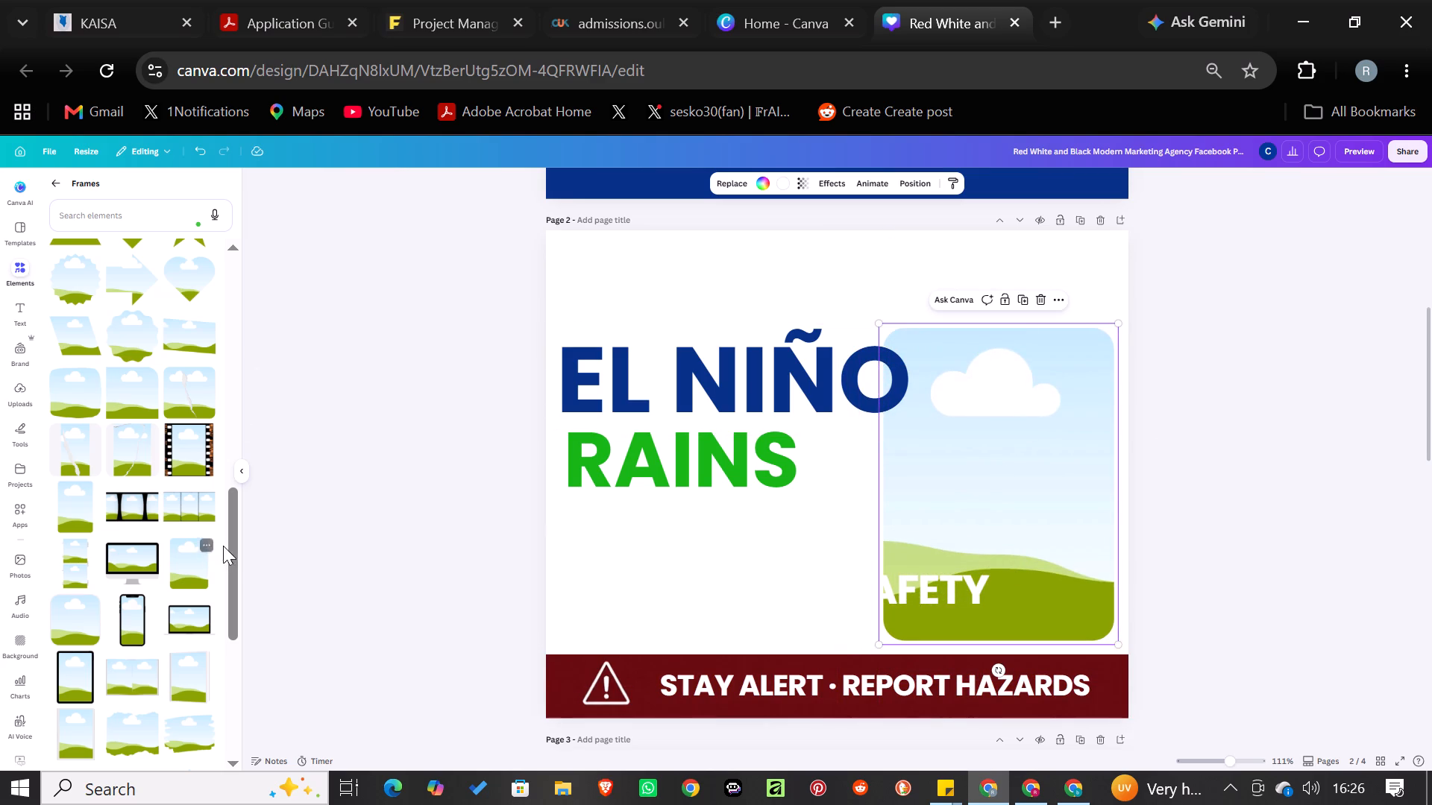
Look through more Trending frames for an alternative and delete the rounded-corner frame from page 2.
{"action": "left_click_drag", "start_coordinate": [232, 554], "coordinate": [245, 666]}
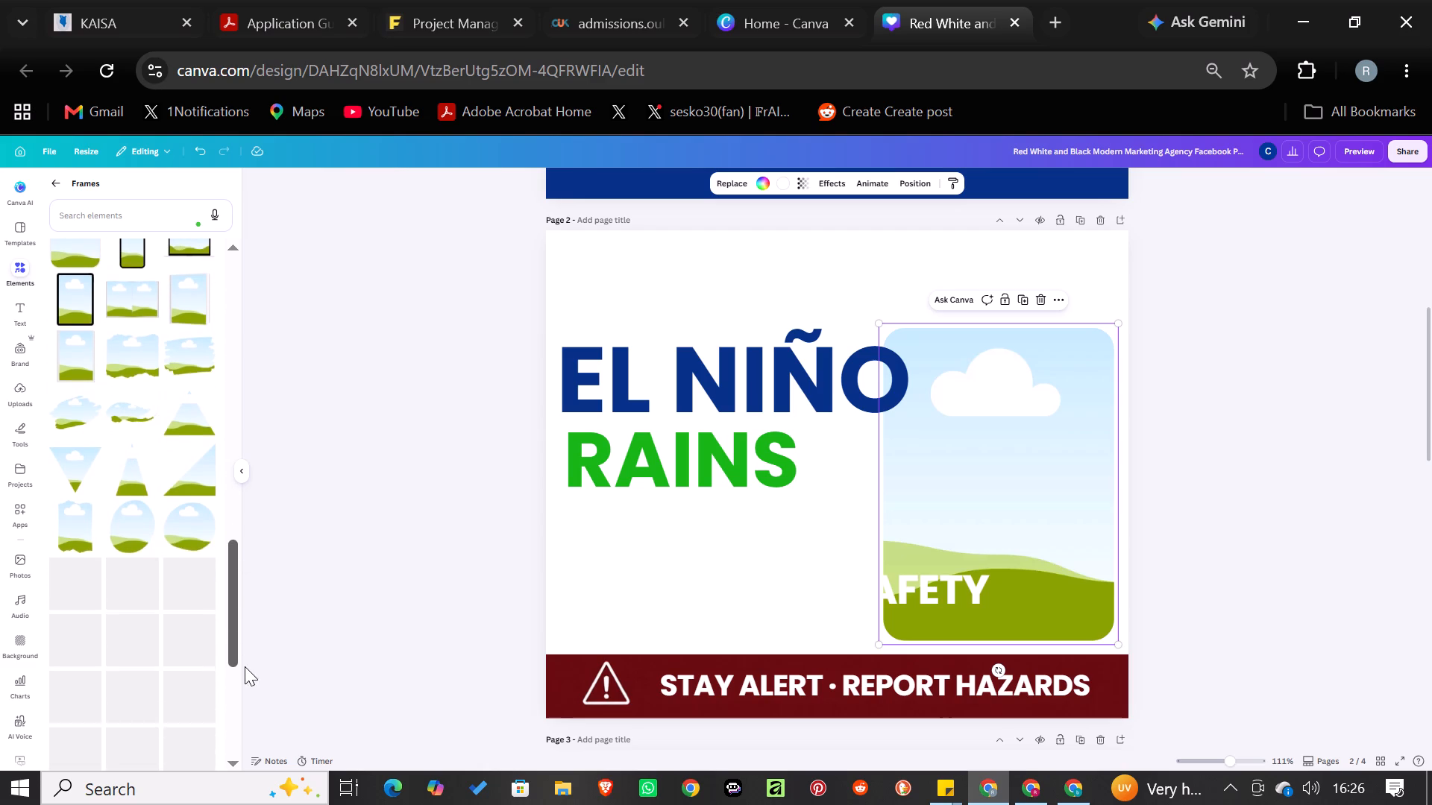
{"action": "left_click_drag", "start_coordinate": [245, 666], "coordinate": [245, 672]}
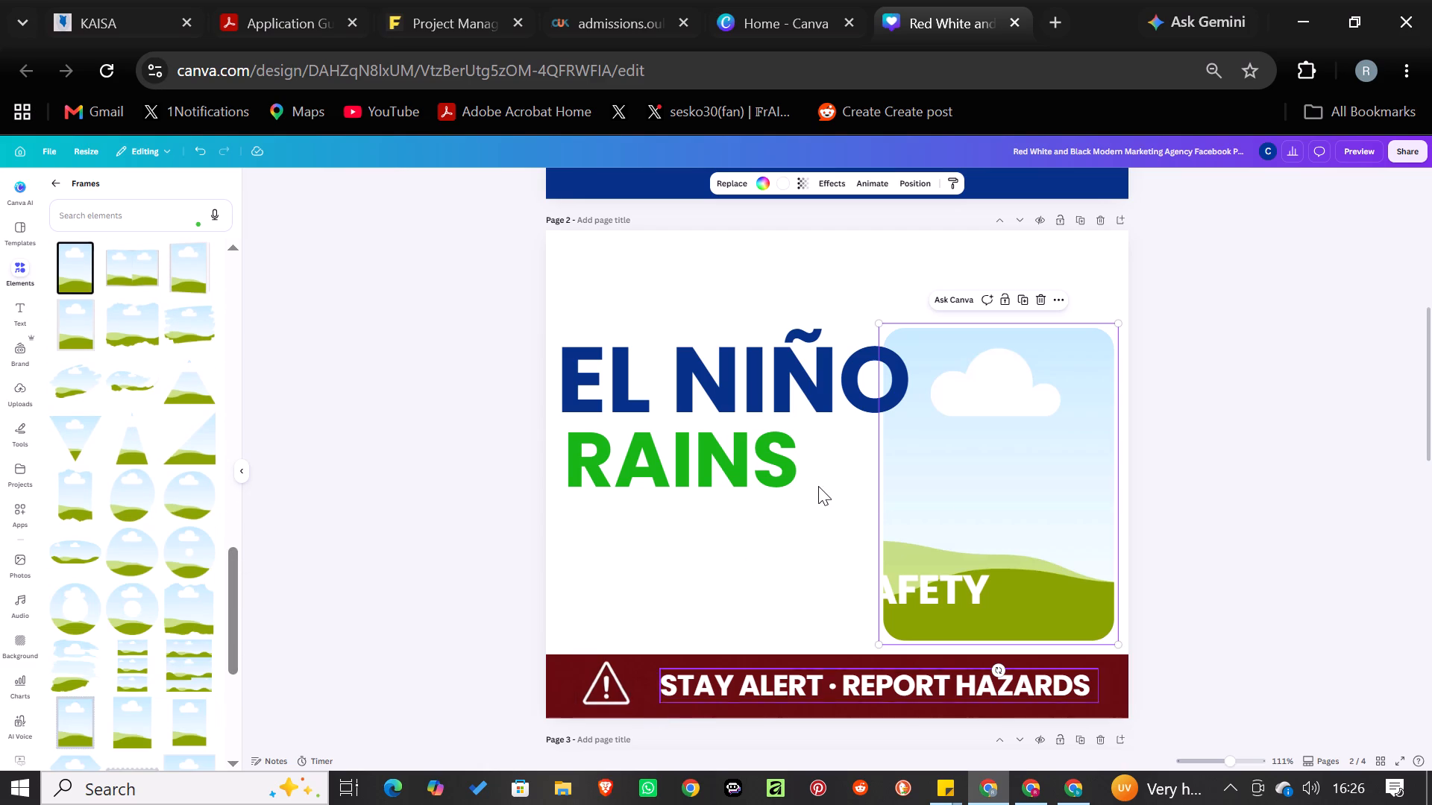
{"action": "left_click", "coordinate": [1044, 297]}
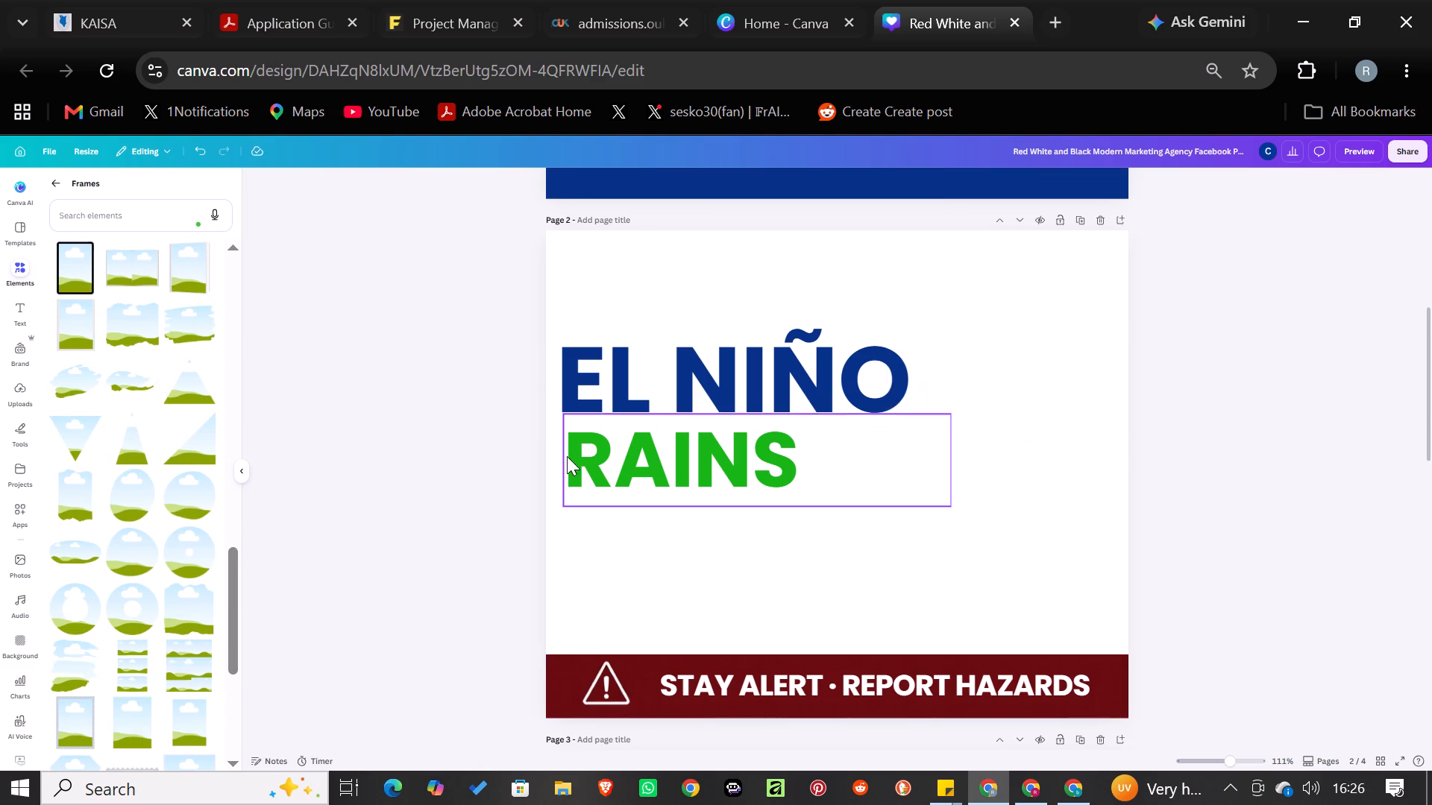
Add the right-triangle frame to page 2 and place it against the page's right edge, resting on the dark red banner.
{"action": "left_click", "coordinate": [191, 444]}
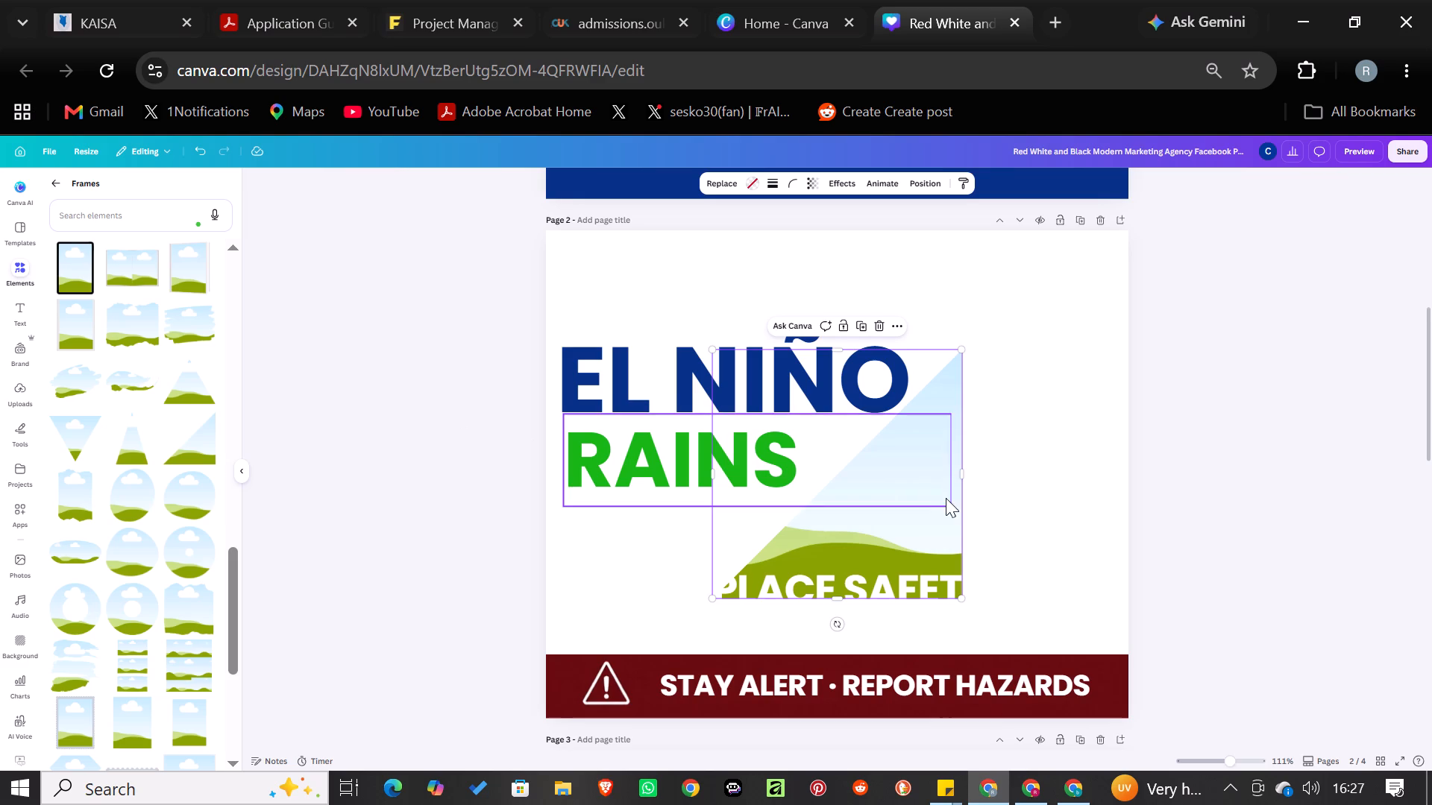
{"action": "left_click_drag", "start_coordinate": [942, 499], "coordinate": [1104, 561]}
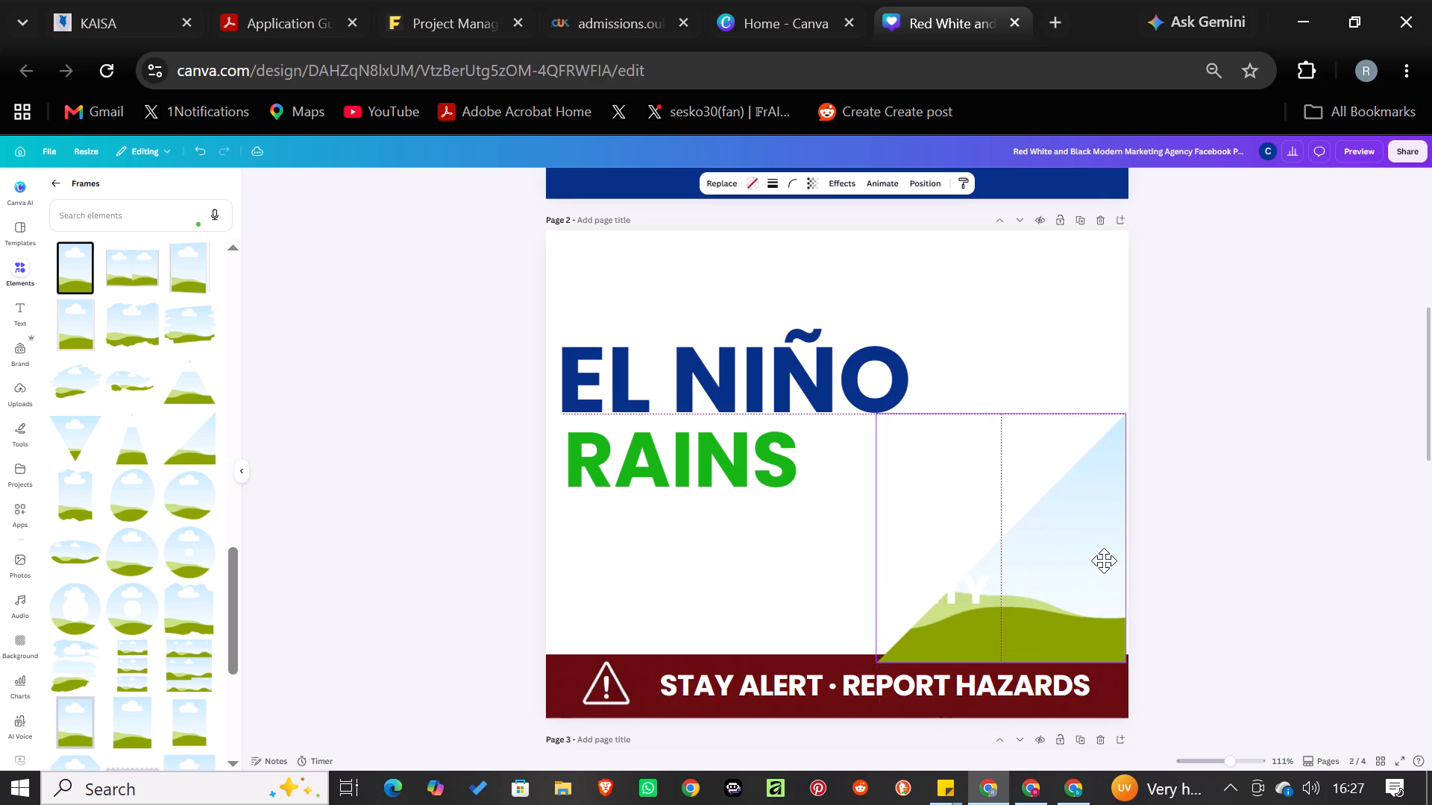
{"action": "left_click_drag", "start_coordinate": [1104, 561], "coordinate": [1103, 558]}
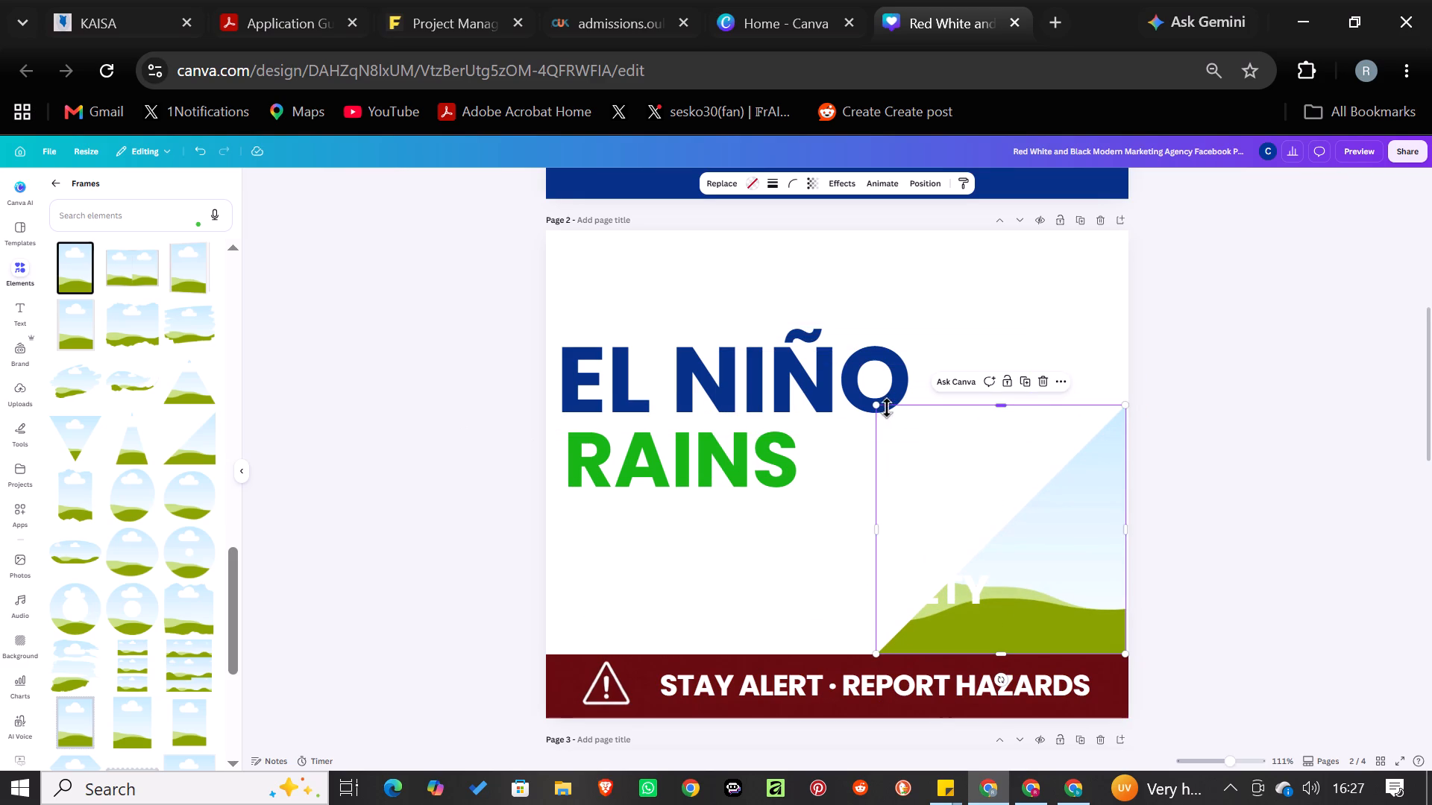
Enlarge the right-triangle frame on page 2 until its upper tip rises above the EL NIÑO heading, keeping its base on the banner.
{"action": "left_click_drag", "start_coordinate": [876, 408], "coordinate": [721, 320]}
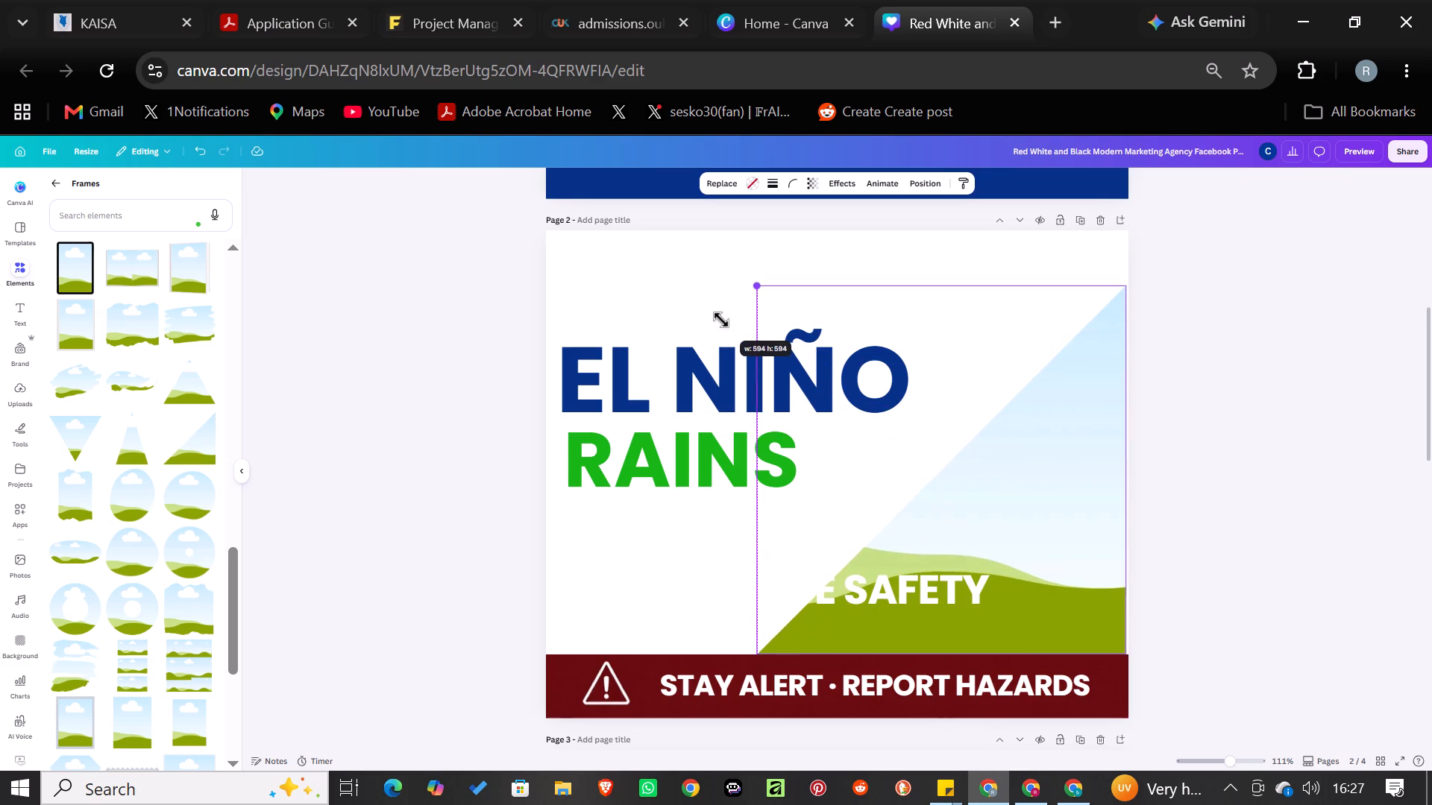
{"action": "left_click_drag", "start_coordinate": [721, 320], "coordinate": [713, 311]}
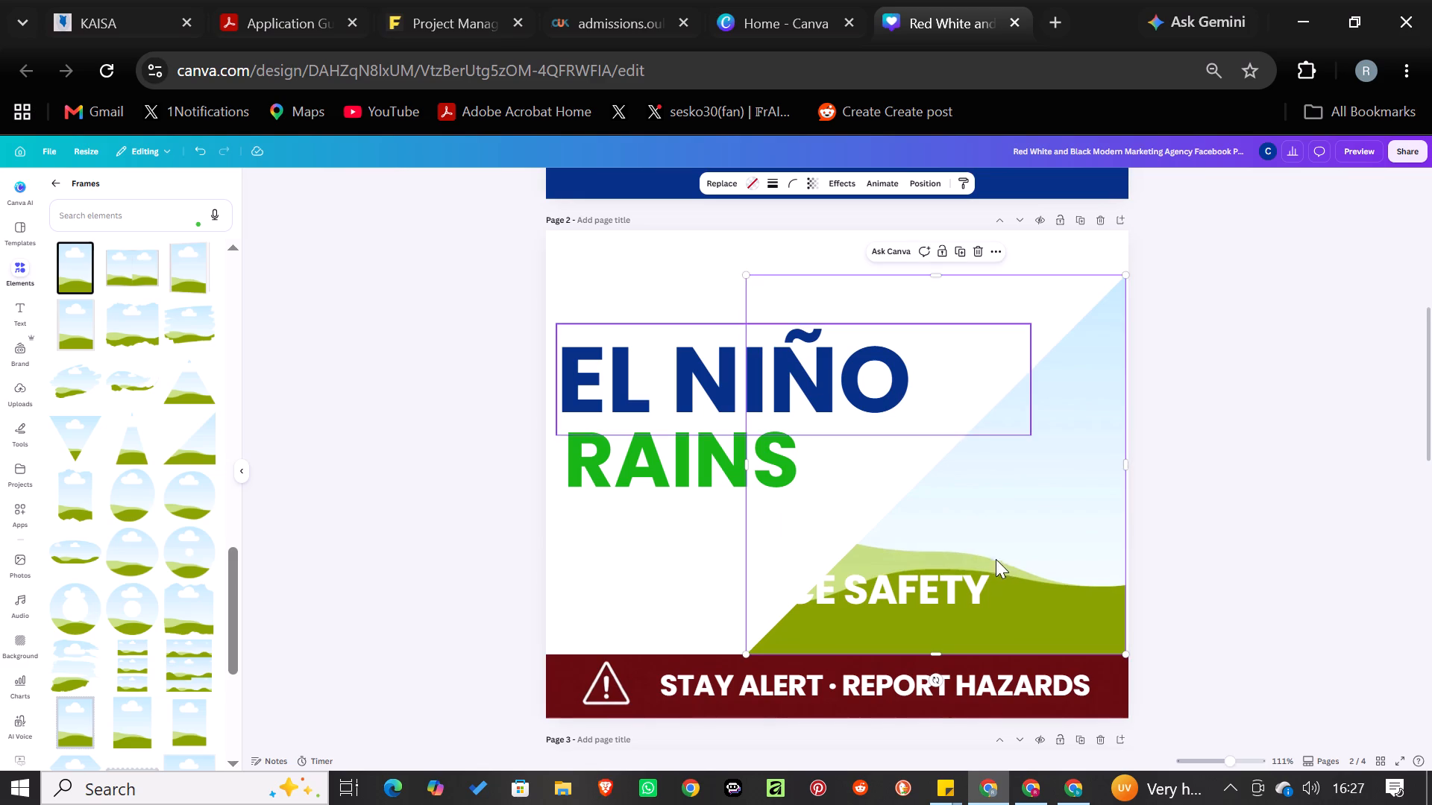
Recolour the white WORKPLACE SAFETY text on page 2 to the near-black colour already used in the design.
{"action": "left_click", "coordinate": [982, 576]}
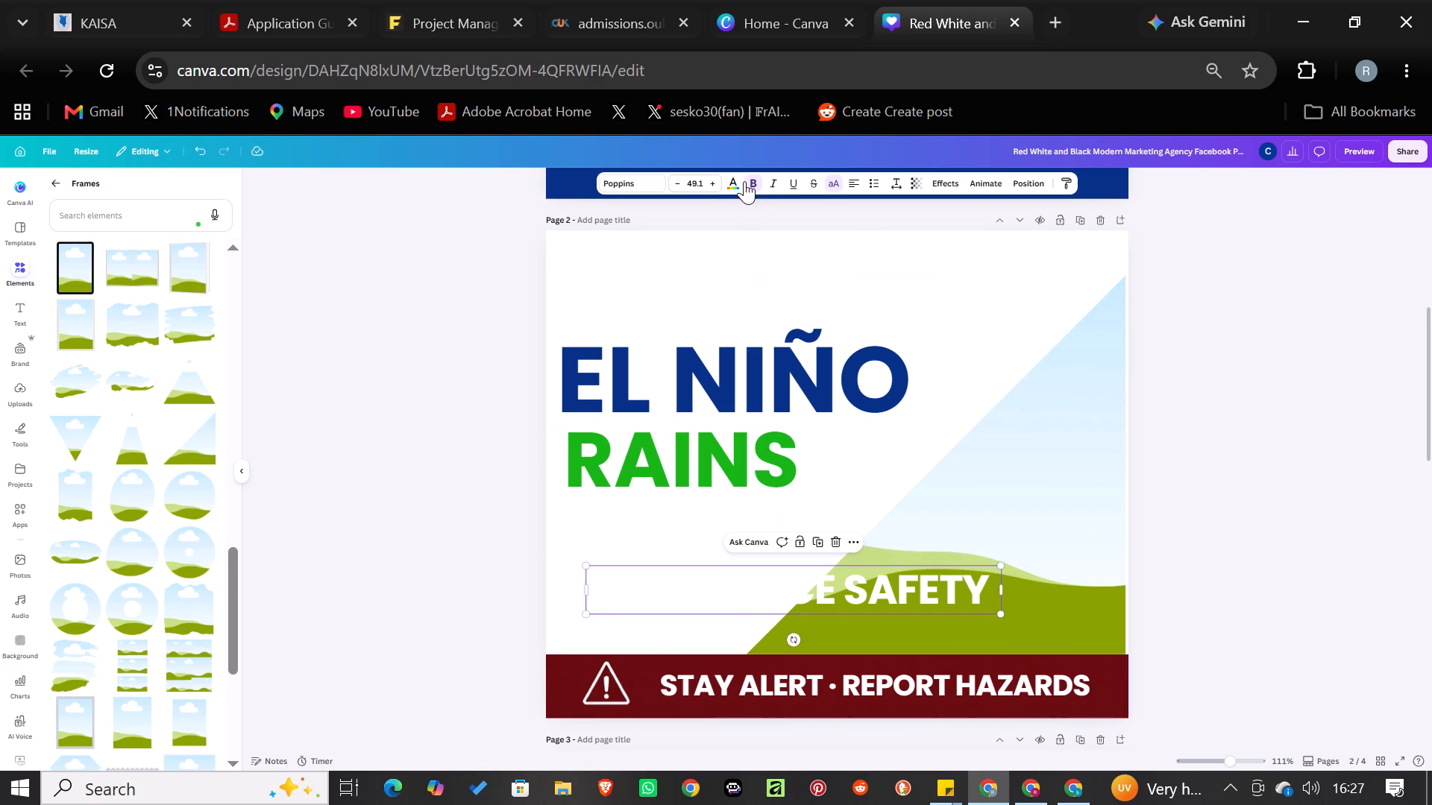
{"action": "left_click", "coordinate": [734, 181]}
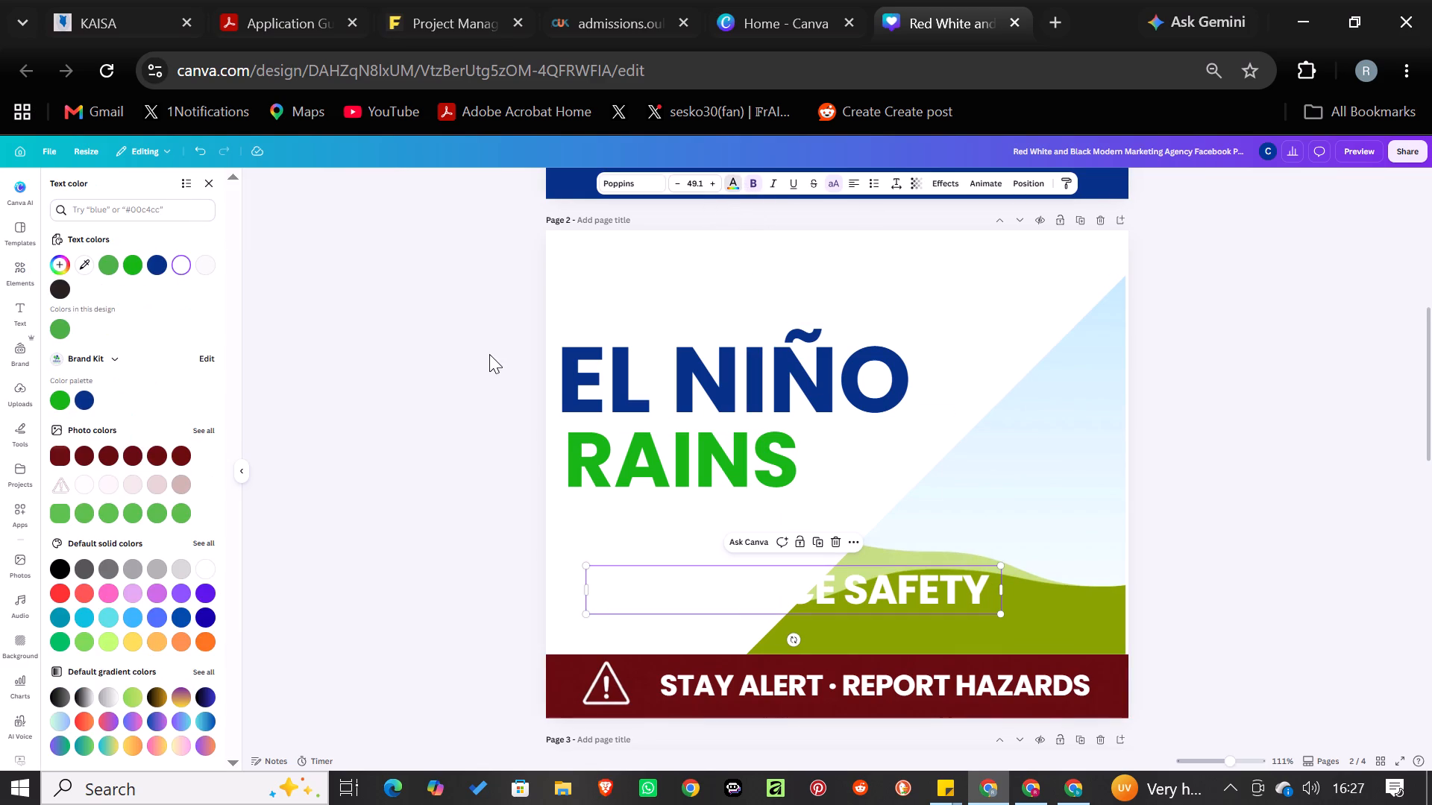
{"action": "left_click", "coordinate": [99, 453]}
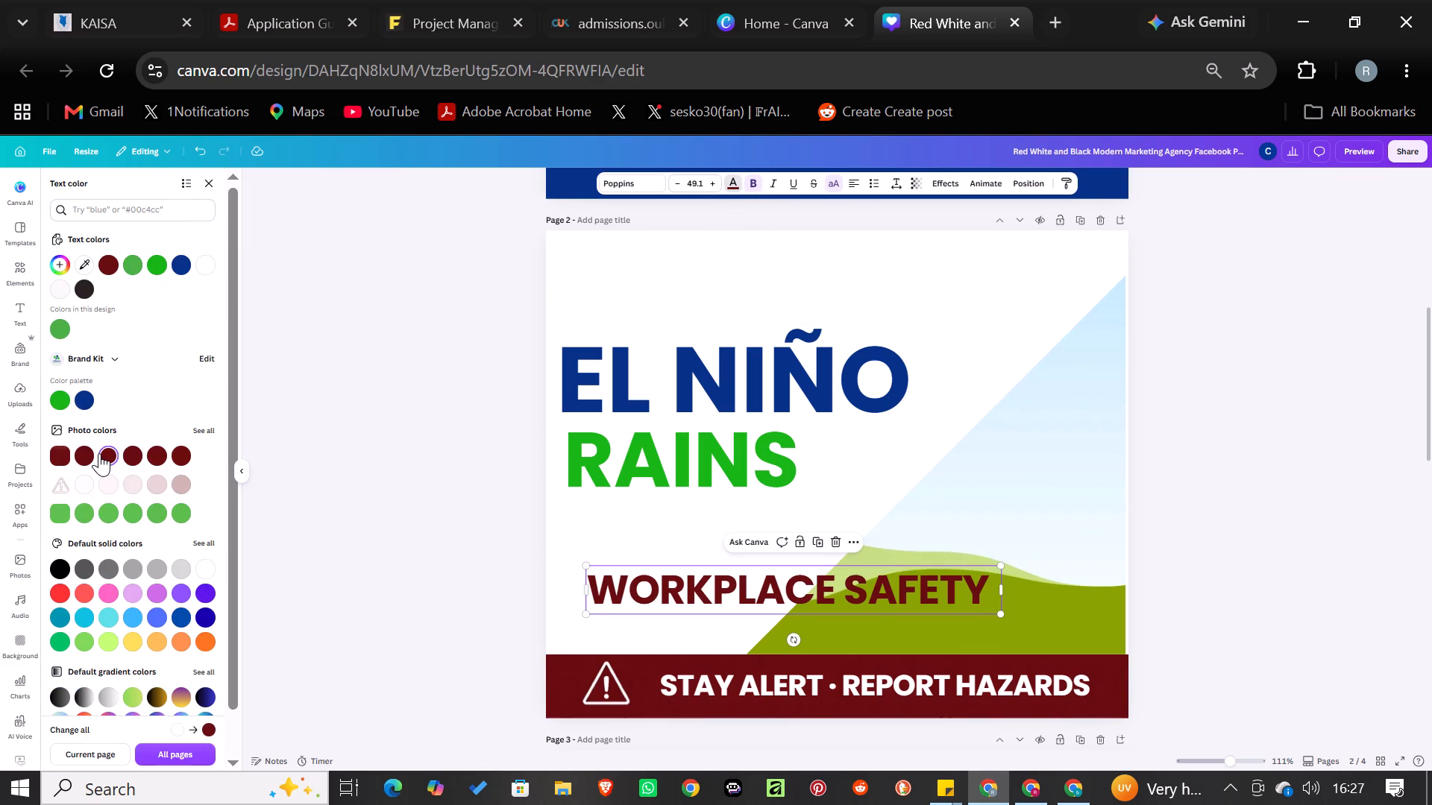
{"action": "left_click", "coordinate": [84, 291]}
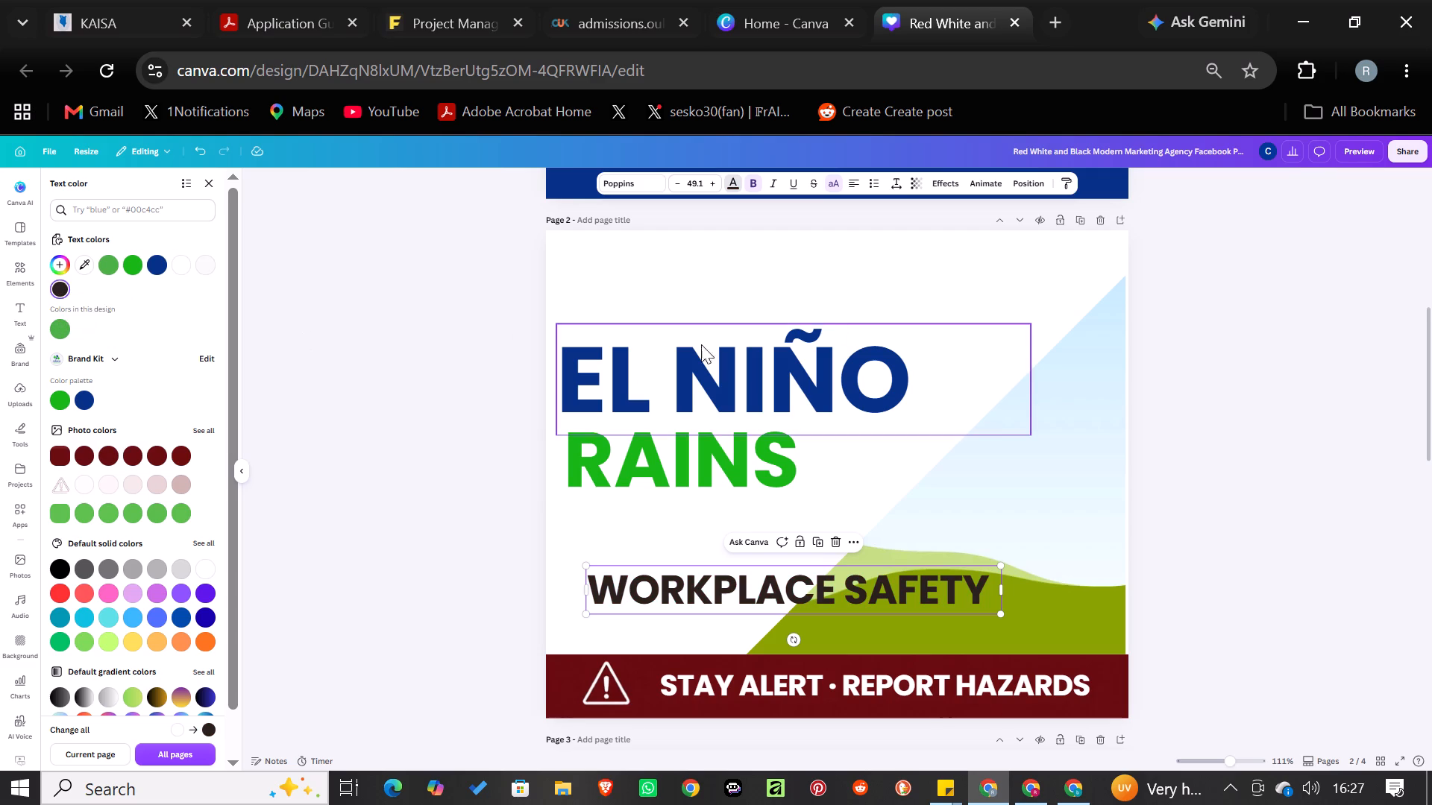
{"action": "left_click", "coordinate": [1282, 399]}
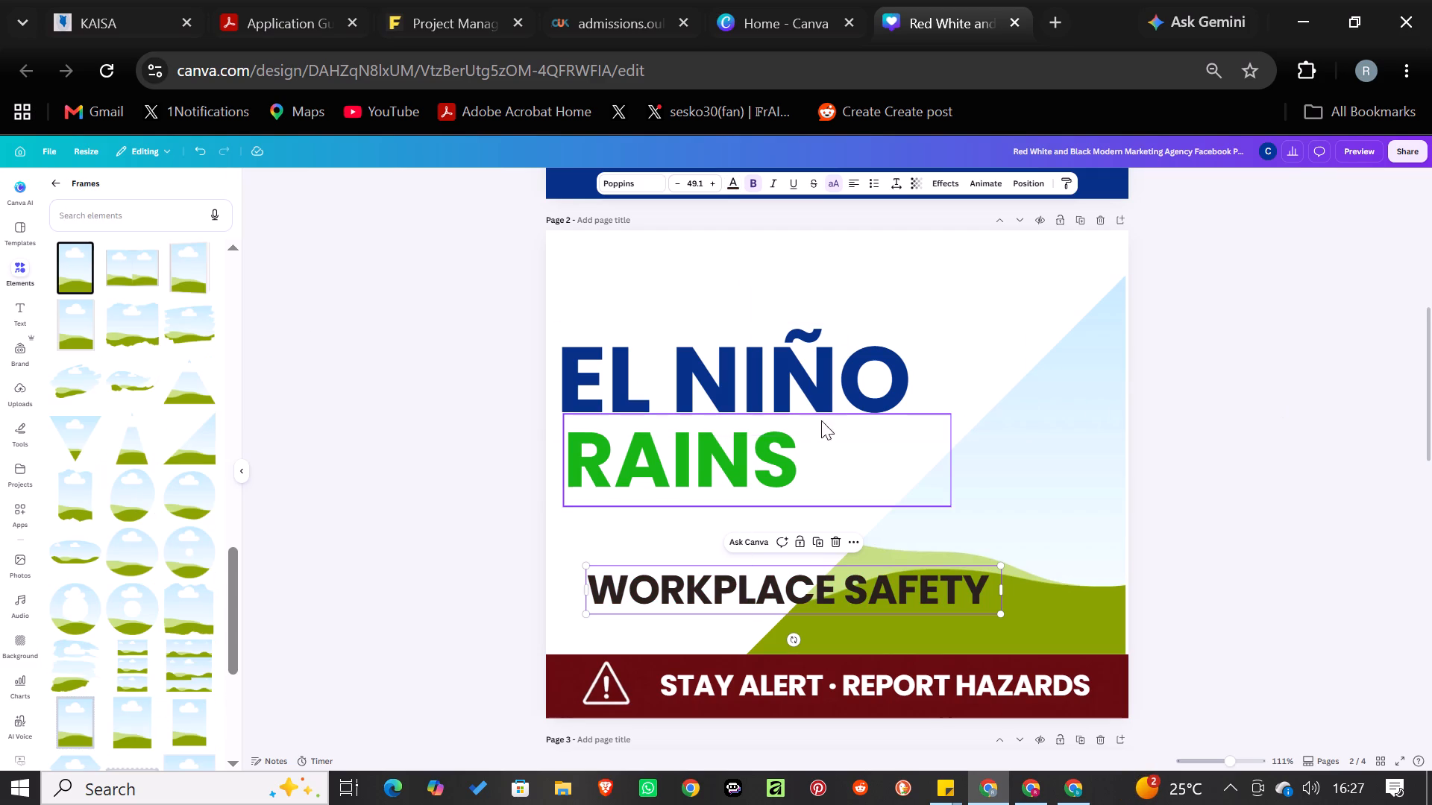
{"action": "left_click", "coordinate": [499, 478]}
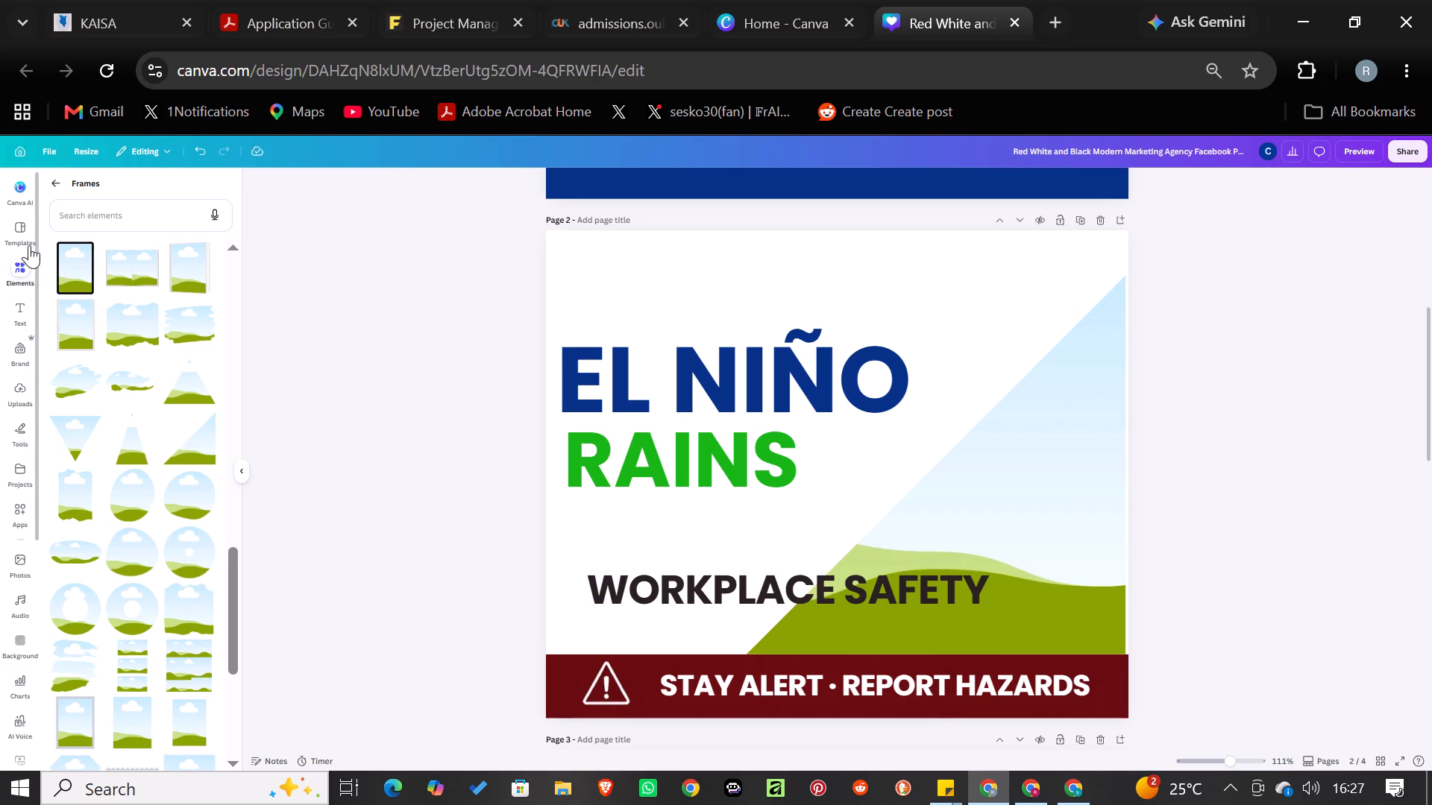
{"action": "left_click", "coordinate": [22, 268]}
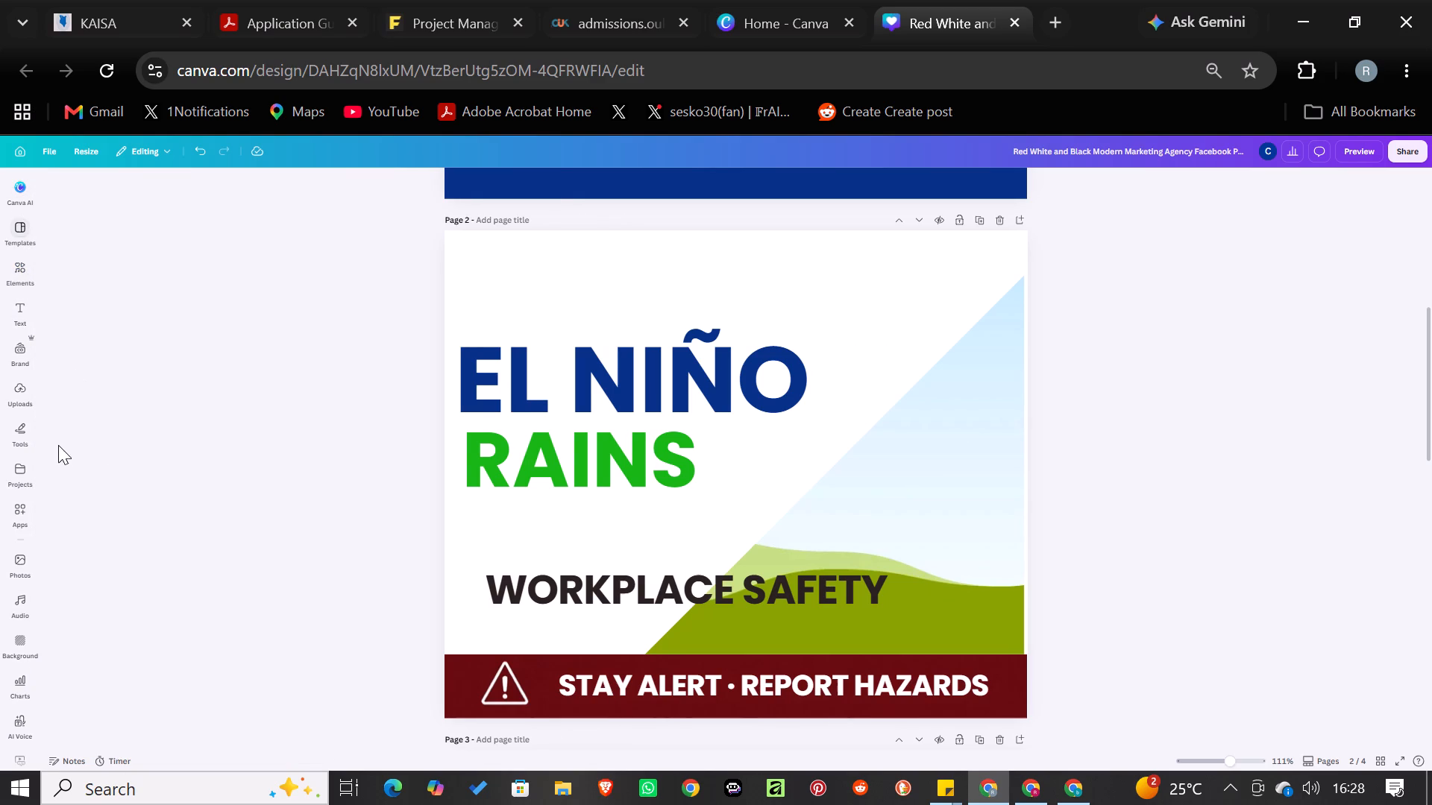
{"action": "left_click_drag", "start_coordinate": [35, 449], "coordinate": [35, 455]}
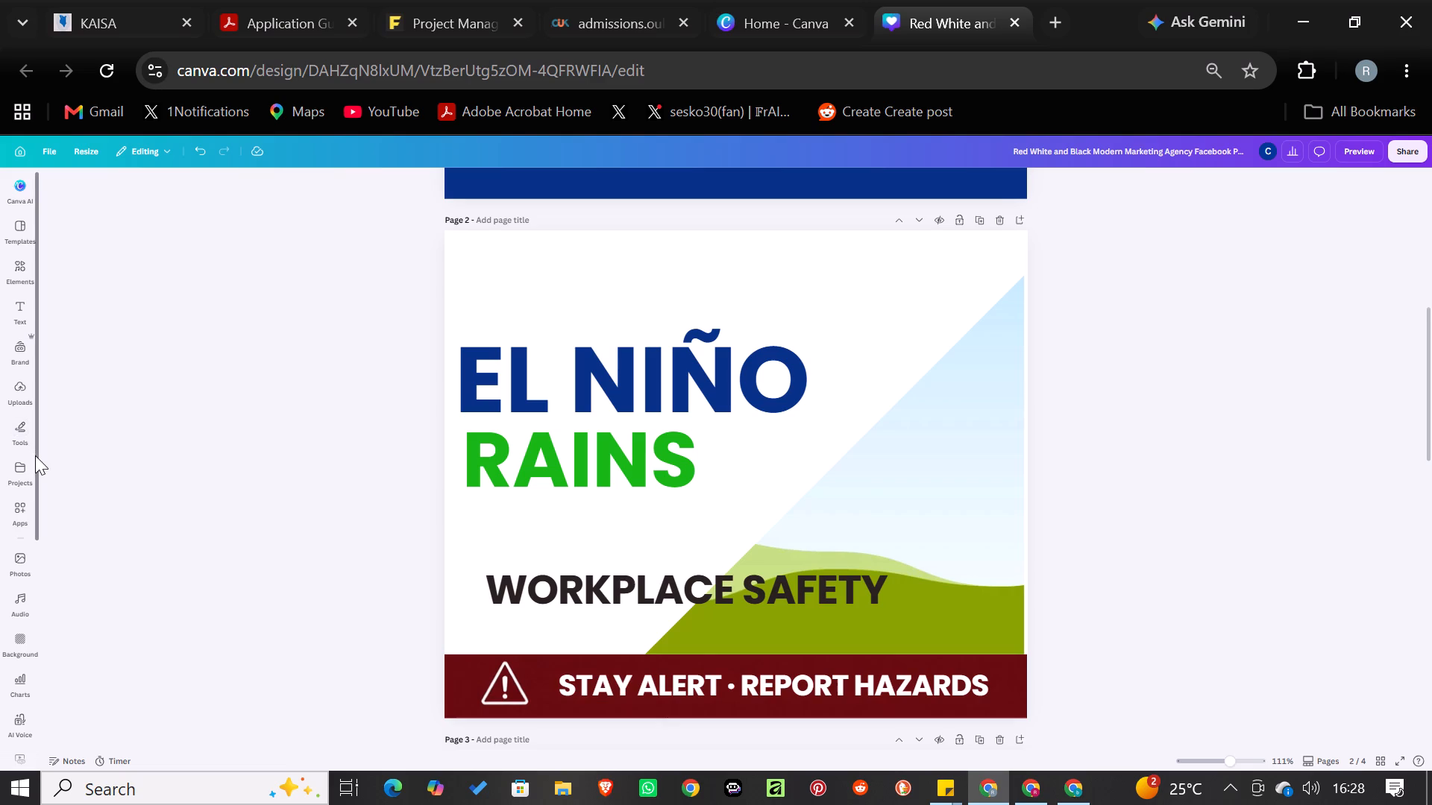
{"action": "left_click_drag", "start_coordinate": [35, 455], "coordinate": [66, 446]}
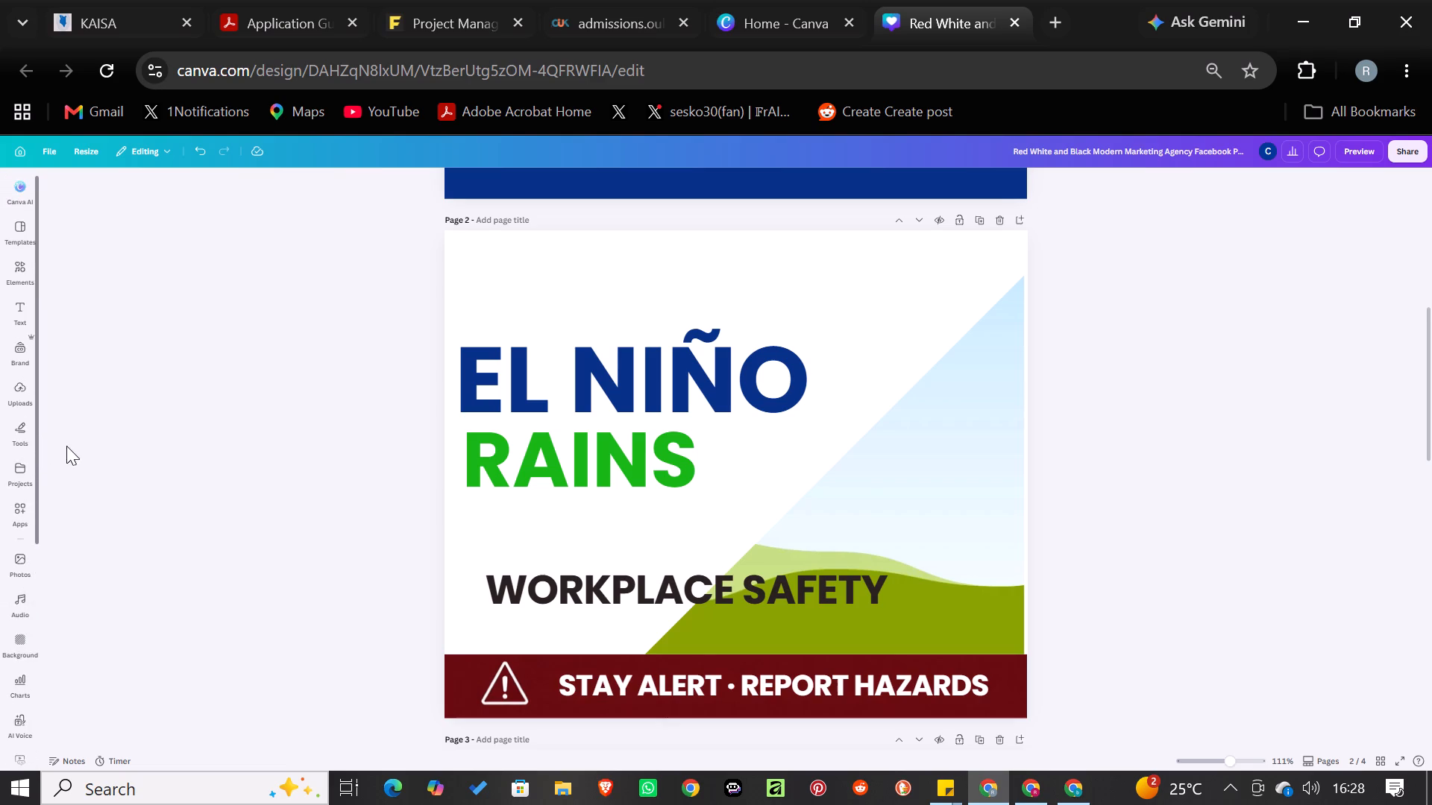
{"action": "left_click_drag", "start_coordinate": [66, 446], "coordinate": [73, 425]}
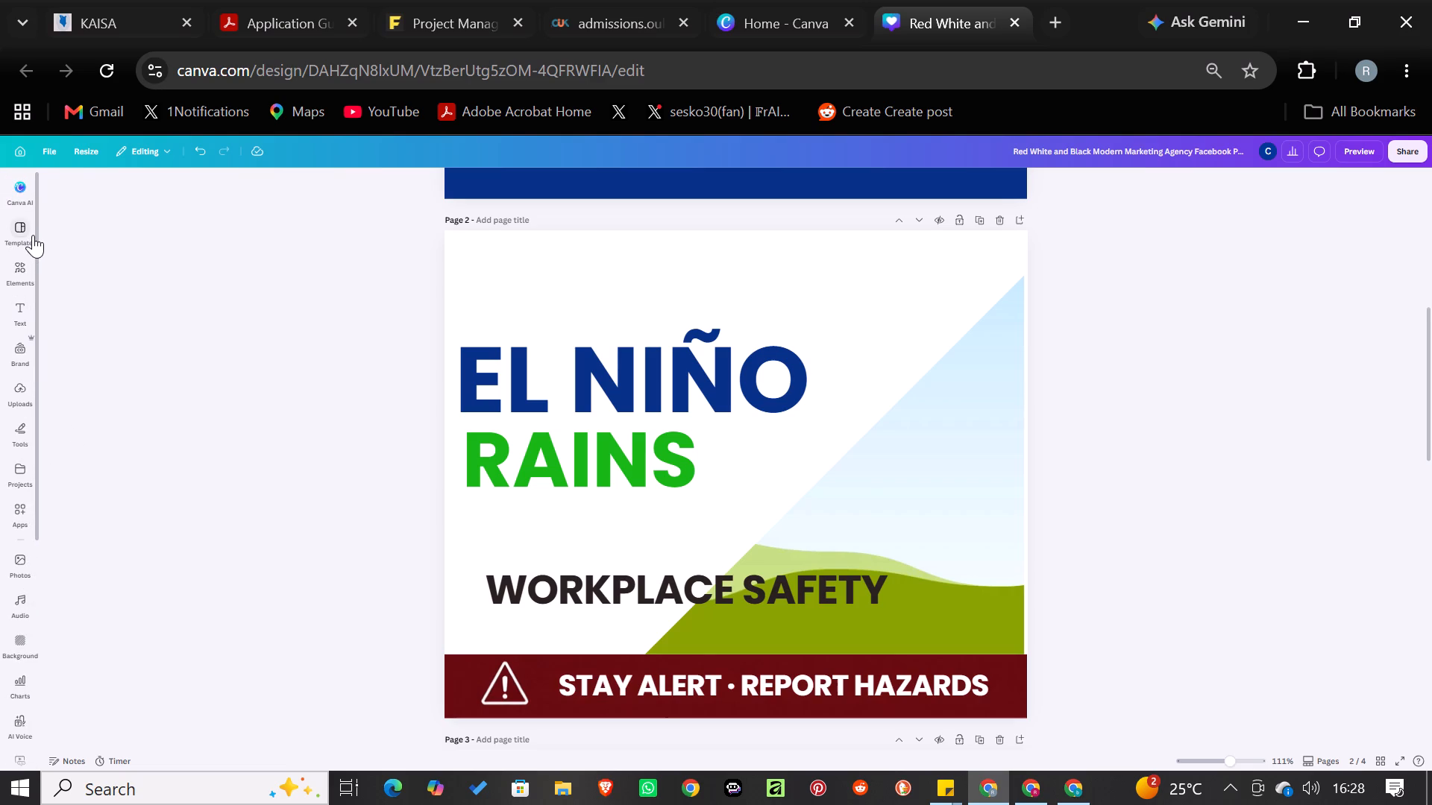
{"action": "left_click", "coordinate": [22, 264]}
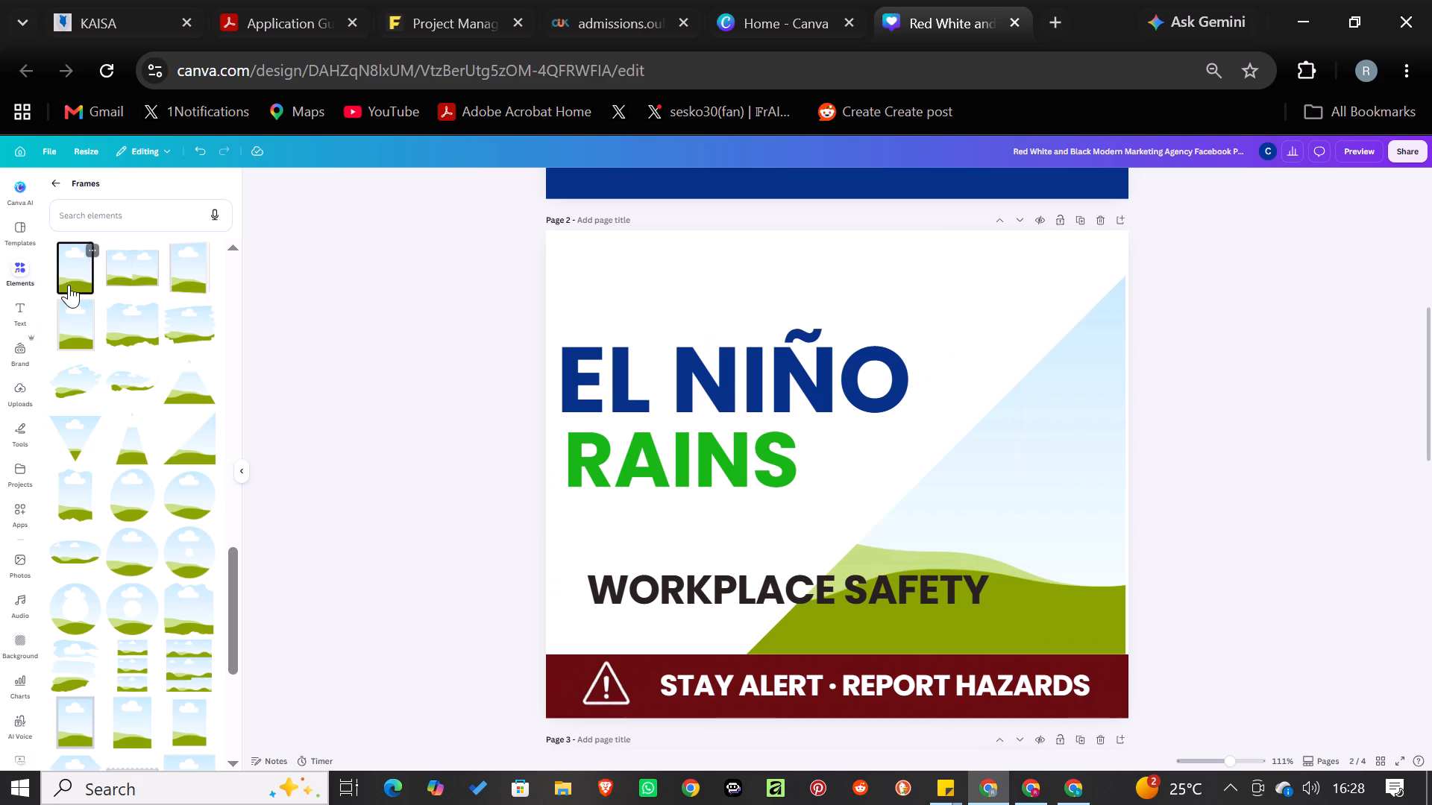
Search the elements for "heavy rains" and show all the photo results.
{"action": "left_click", "coordinate": [59, 183]}
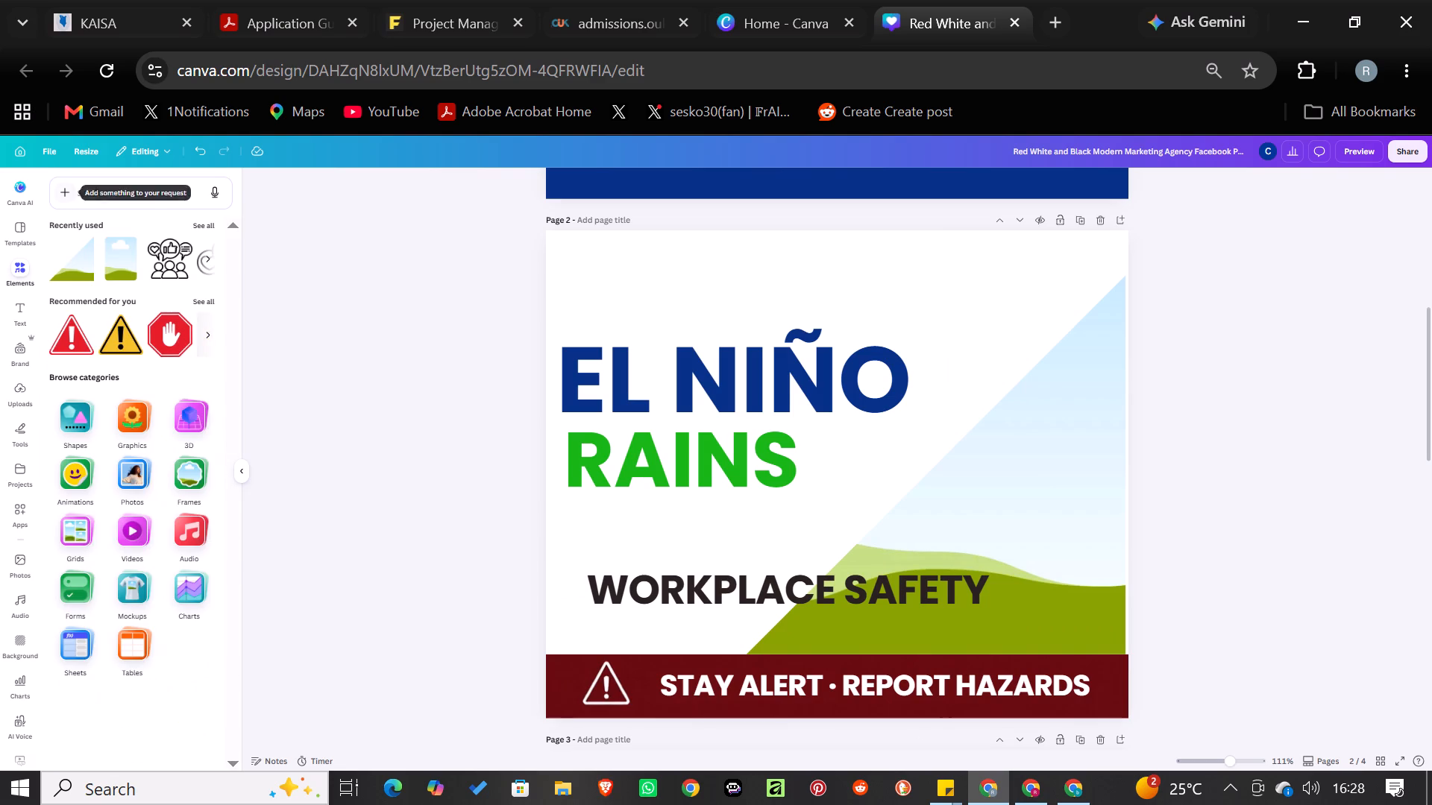
{"action": "left_click", "coordinate": [88, 196]}
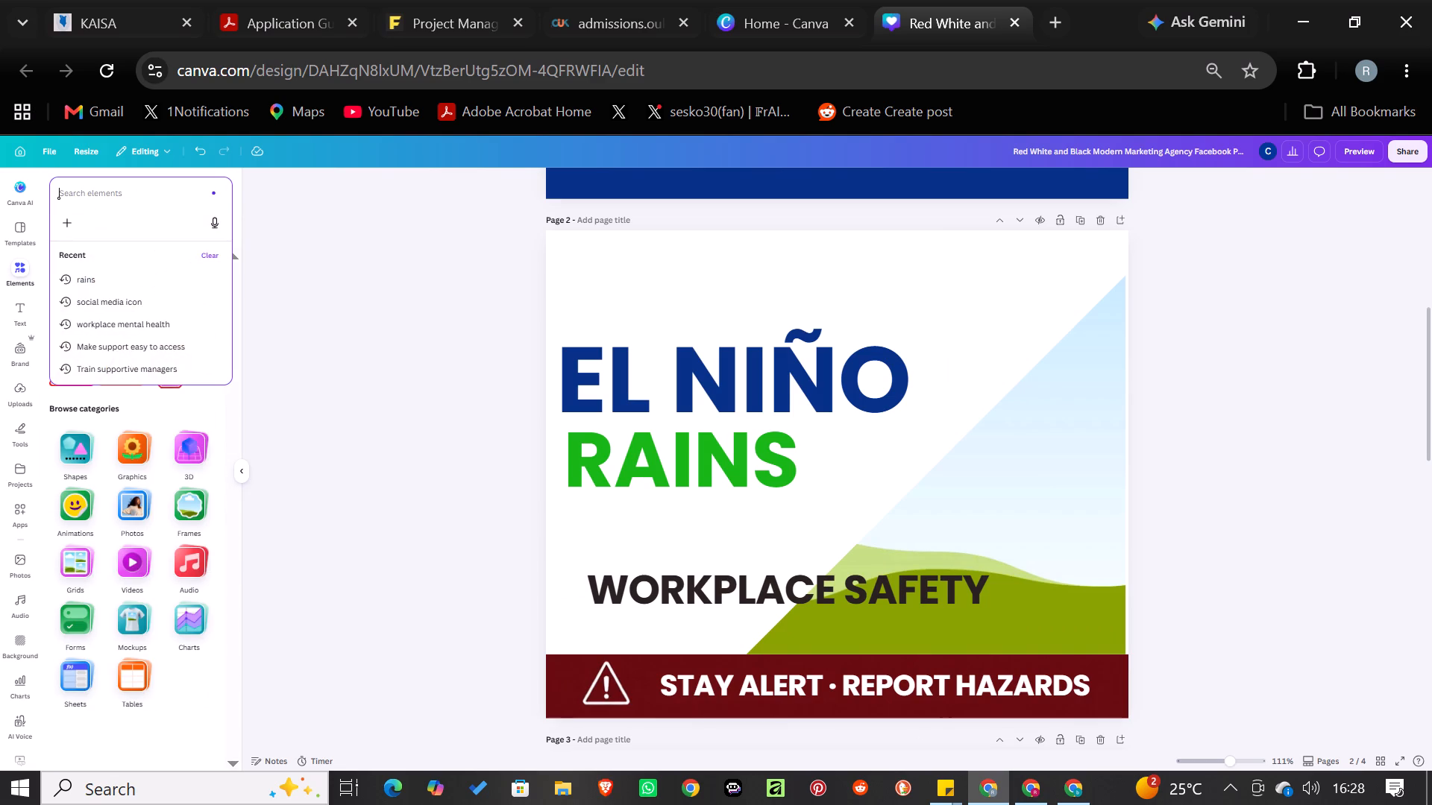
{"action": "type", "text": "heavy rains"}
{"action": "key", "text": "Return"}
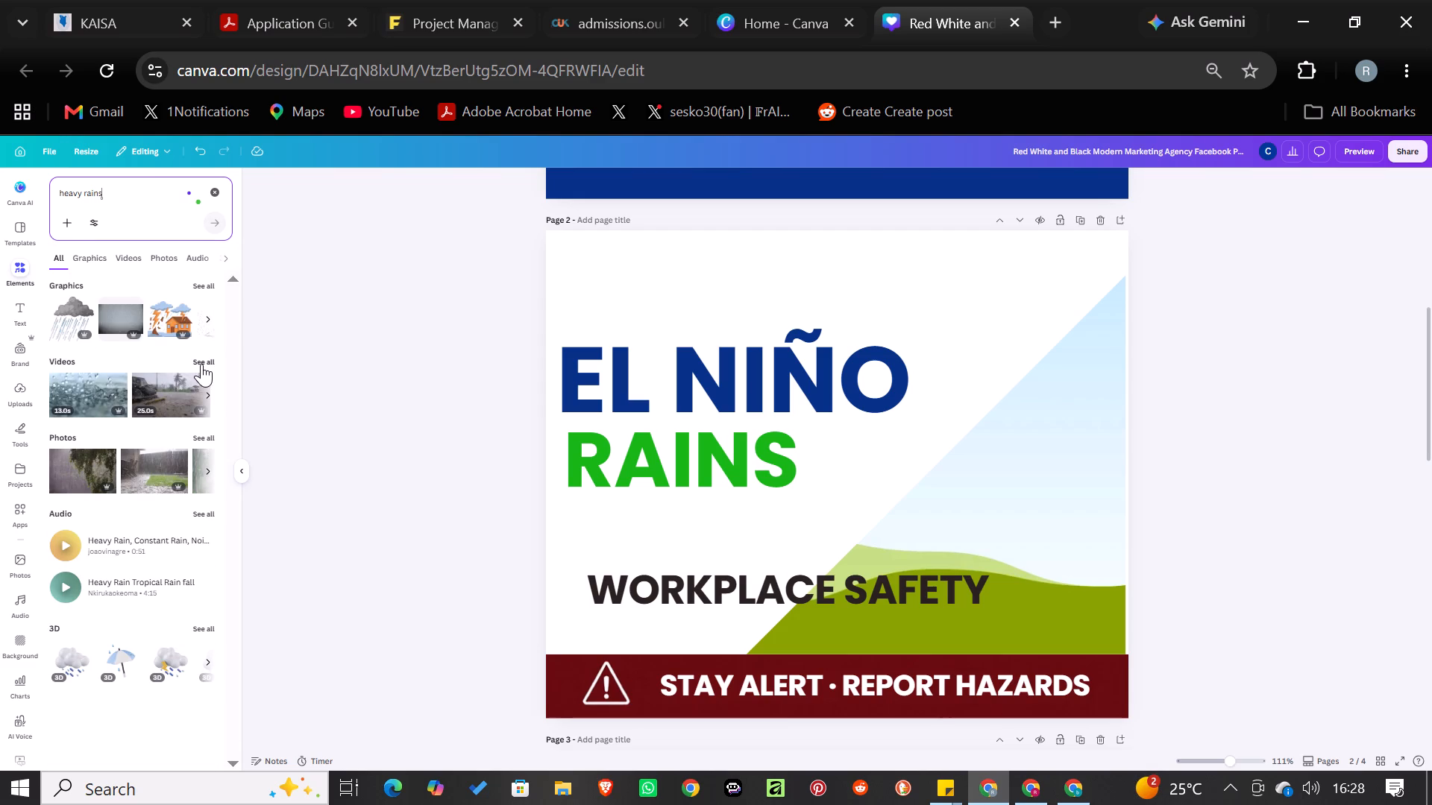
{"action": "left_click", "coordinate": [205, 435]}
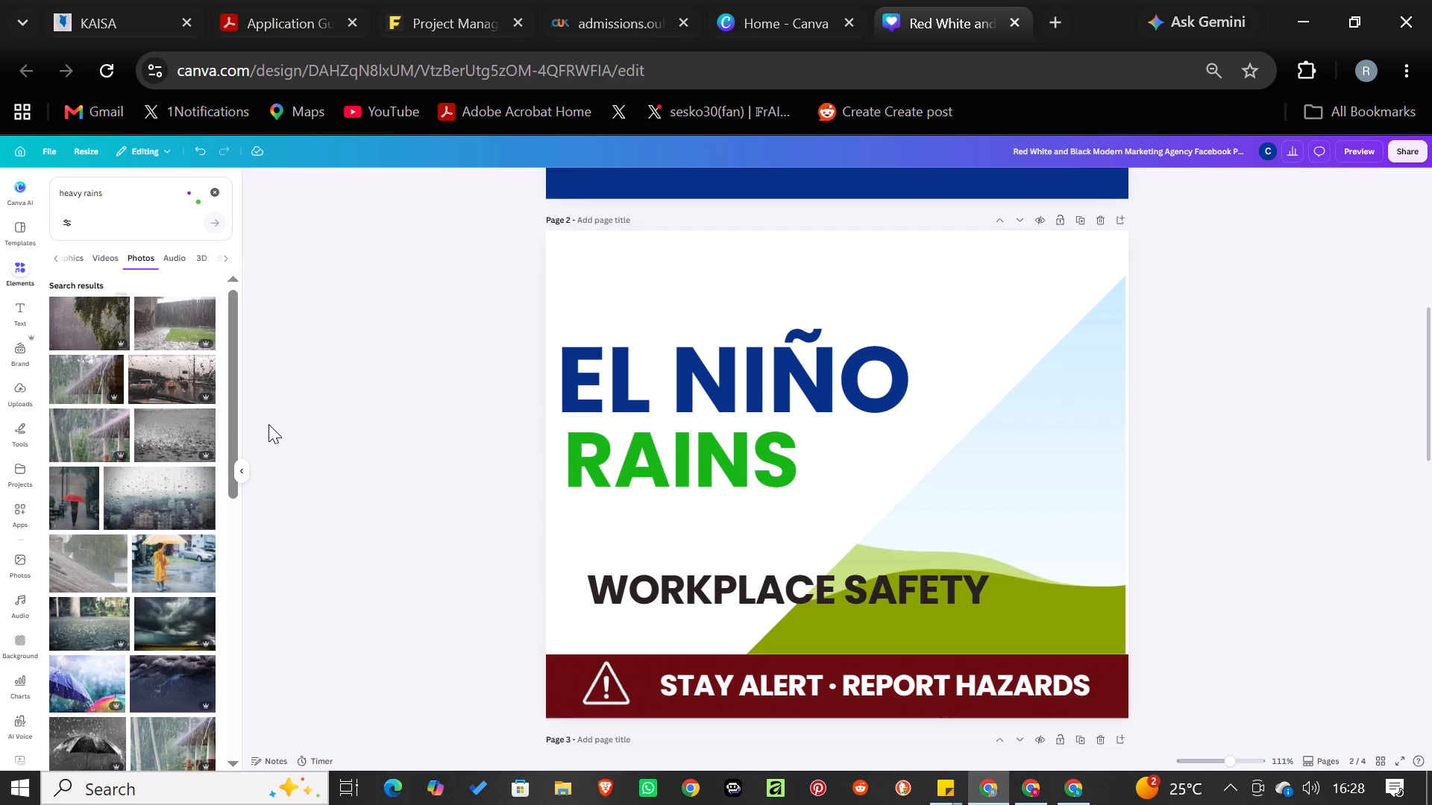
Fill page 2's triangle frame with the photo of people walking through rain under a multicoloured umbrella.
{"action": "left_click_drag", "start_coordinate": [239, 429], "coordinate": [228, 599]}
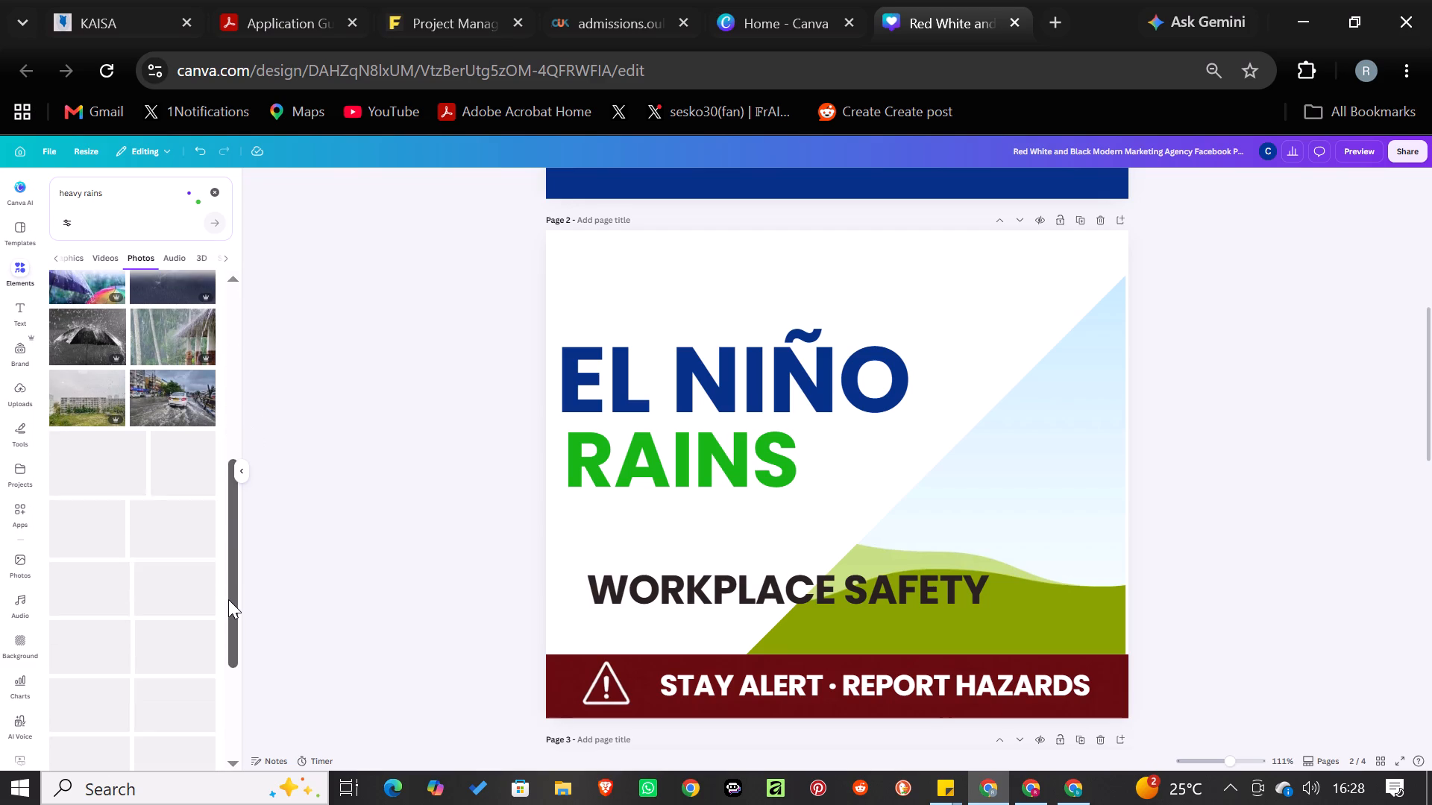
{"action": "left_click_drag", "start_coordinate": [228, 599], "coordinate": [228, 603]}
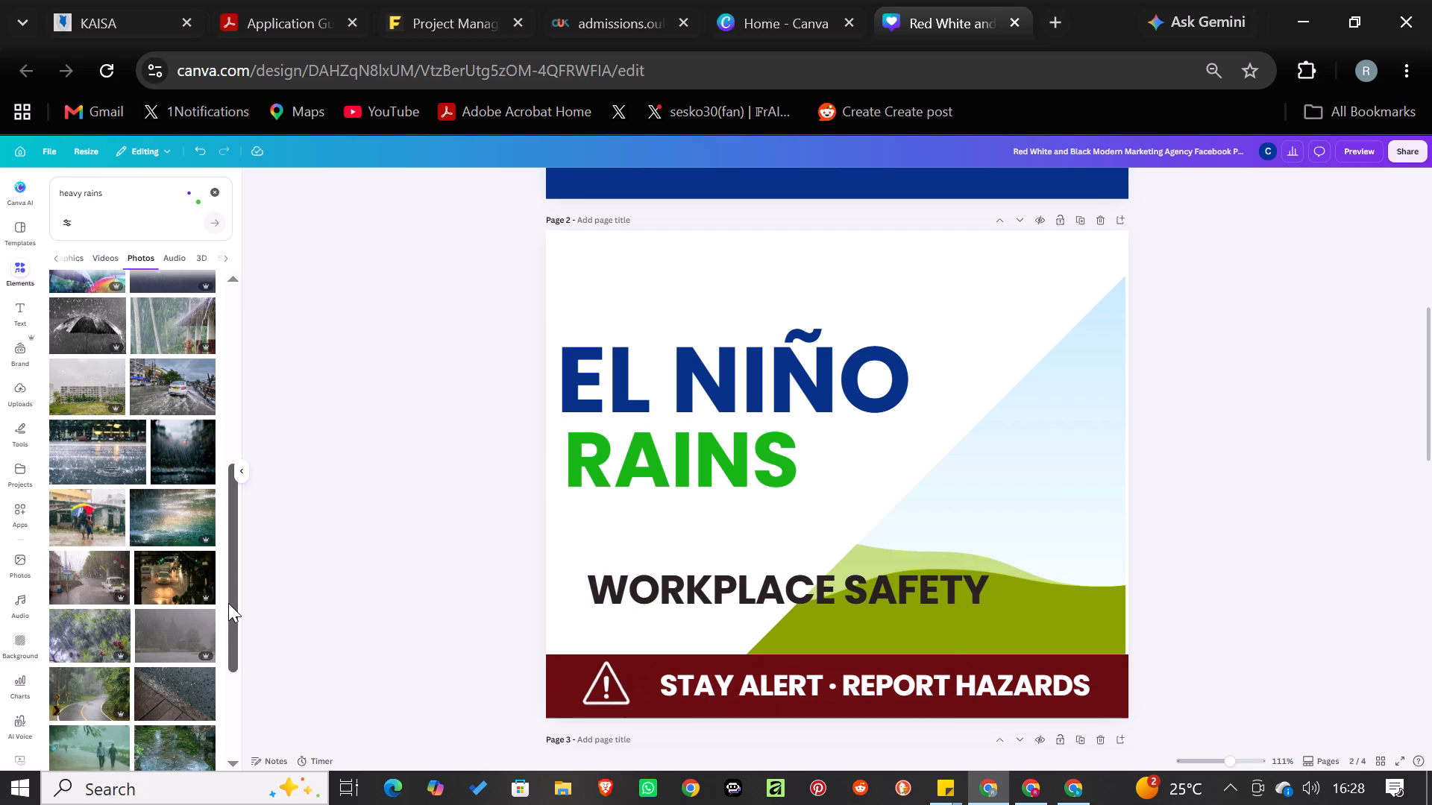
{"action": "left_click", "coordinate": [228, 603]}
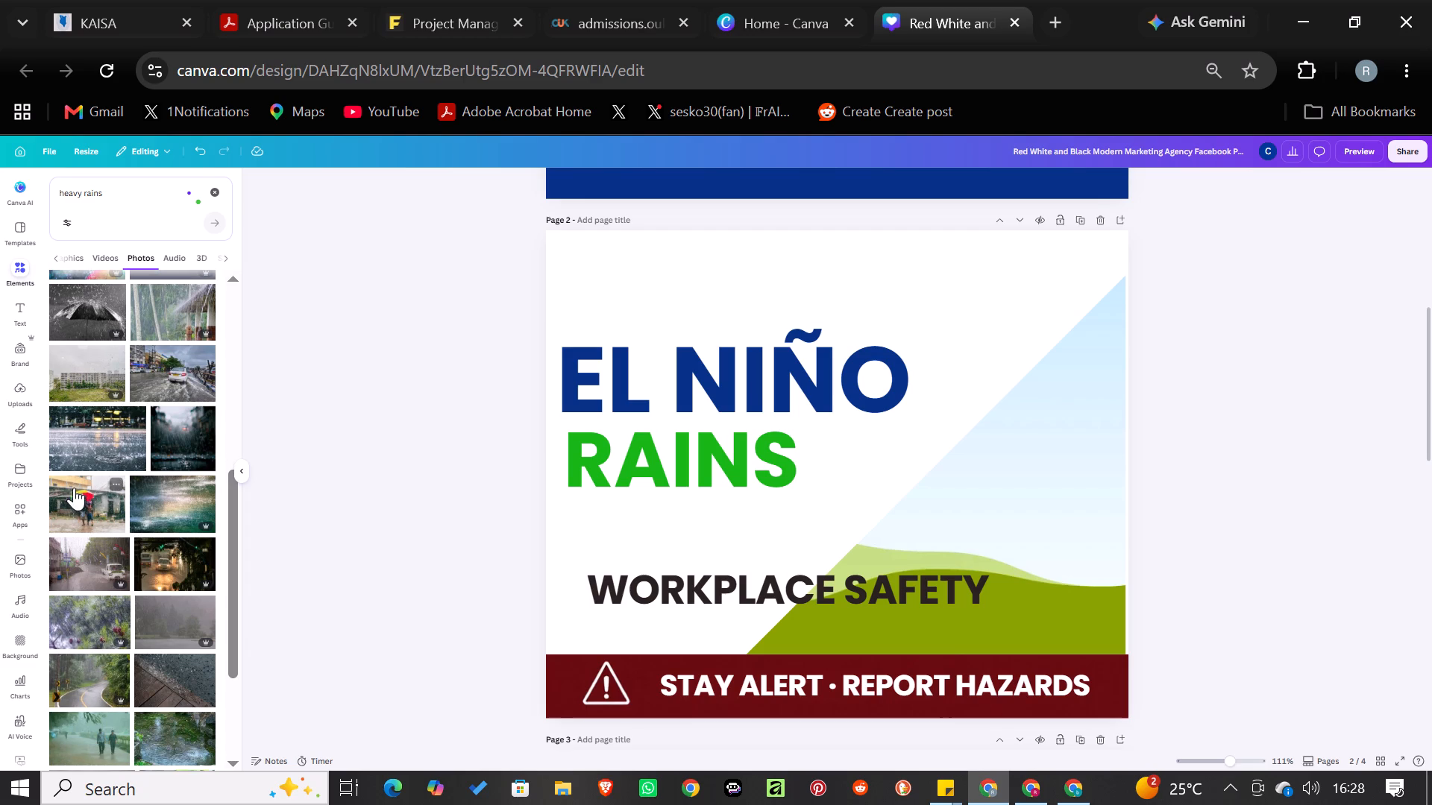
{"action": "left_click_drag", "start_coordinate": [75, 488], "coordinate": [894, 431]}
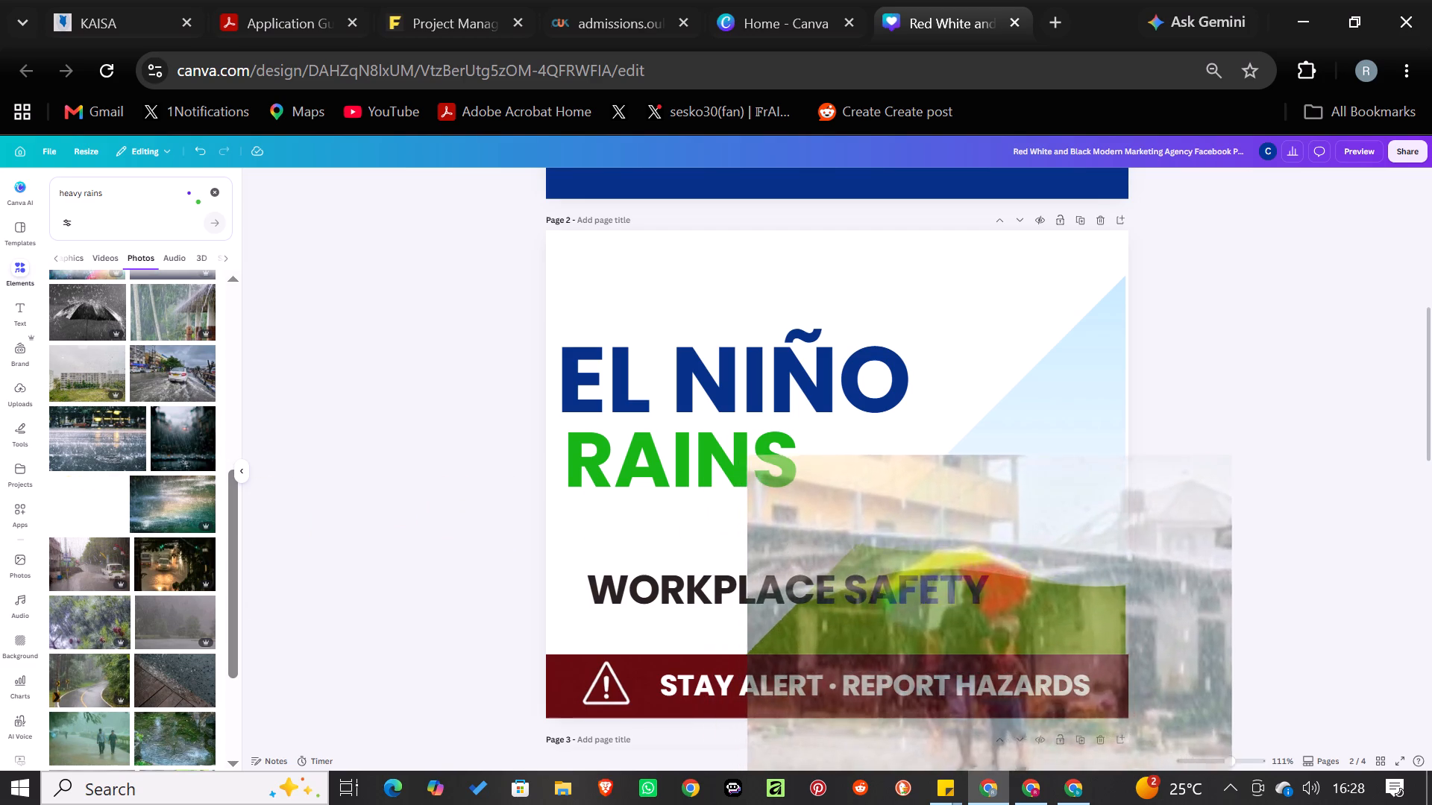
{"action": "left_click_drag", "start_coordinate": [894, 431], "coordinate": [1040, 409]}
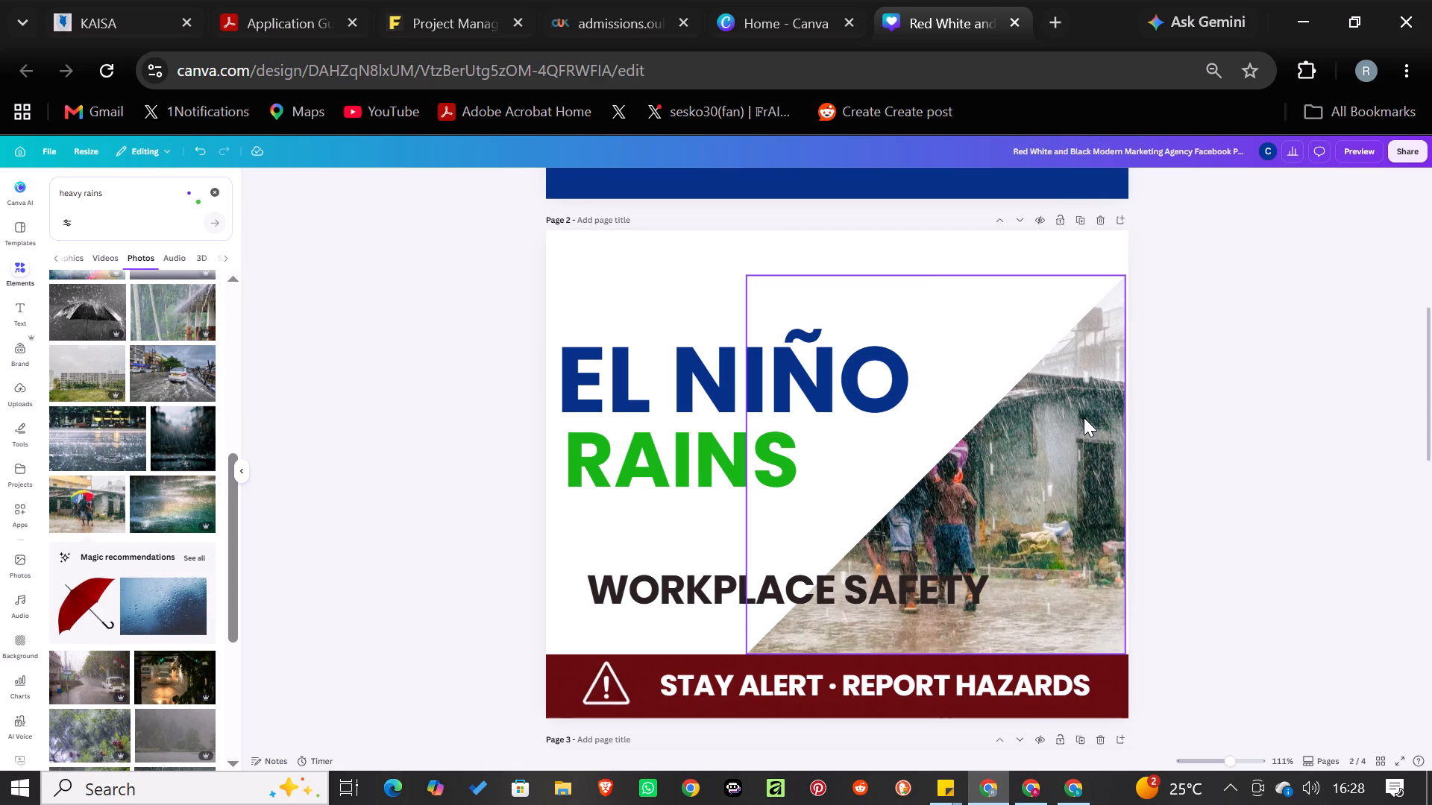
Enlarge the triangular rain photo until it extends past page 2's top edge, and set it flush with the page's right edge.
{"action": "left_click", "coordinate": [1084, 417]}
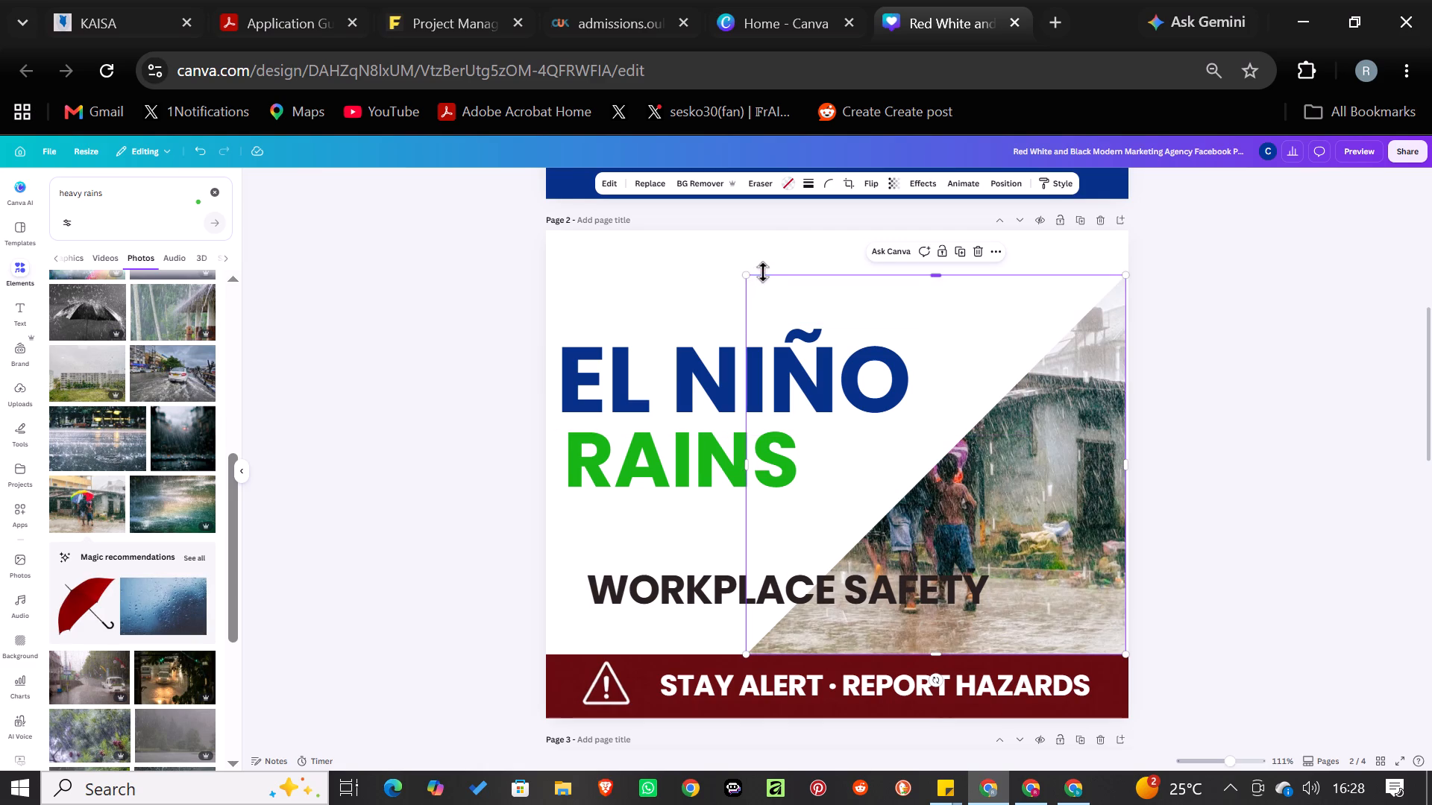
{"action": "left_click_drag", "start_coordinate": [747, 274], "coordinate": [657, 210]}
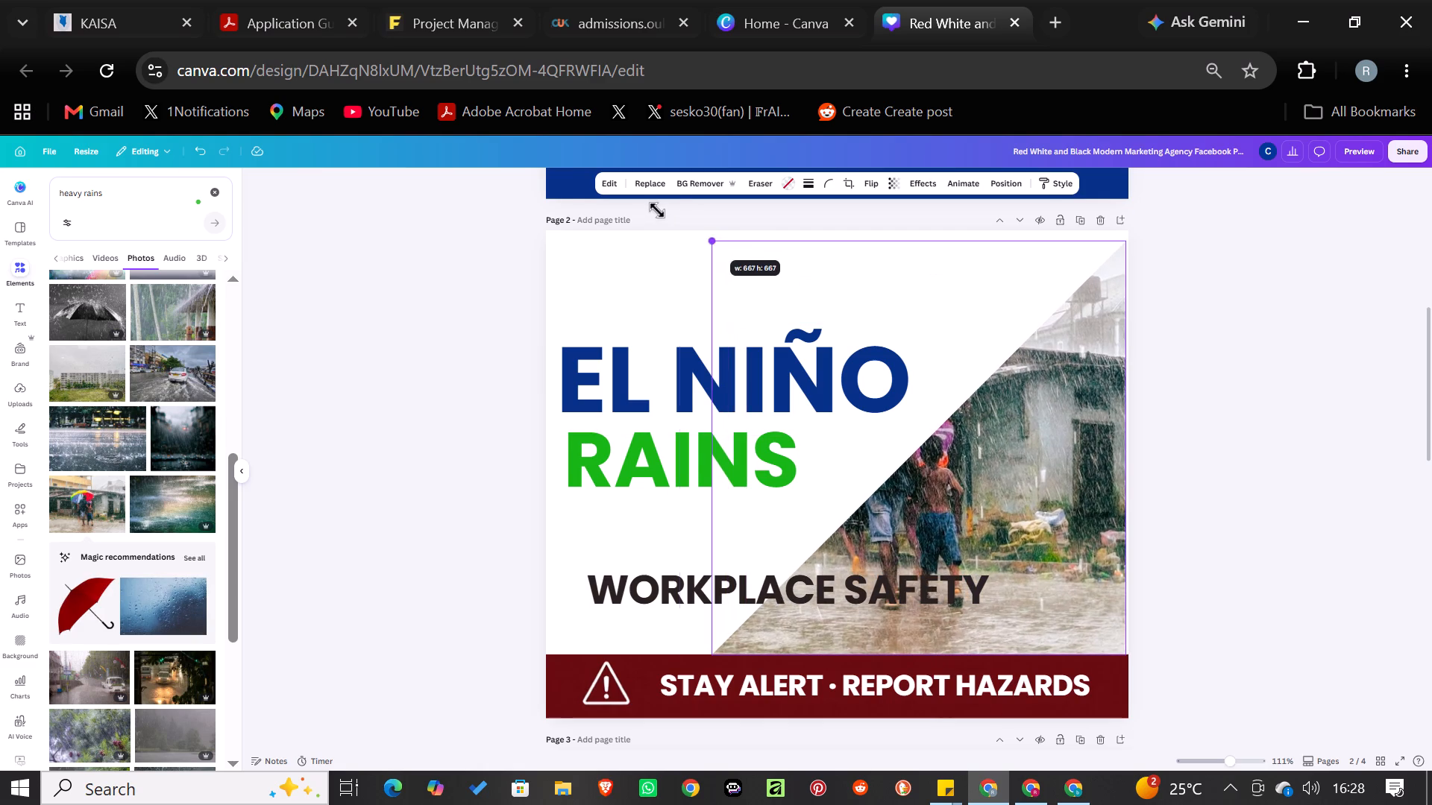
{"action": "left_click_drag", "start_coordinate": [657, 210], "coordinate": [622, 191]}
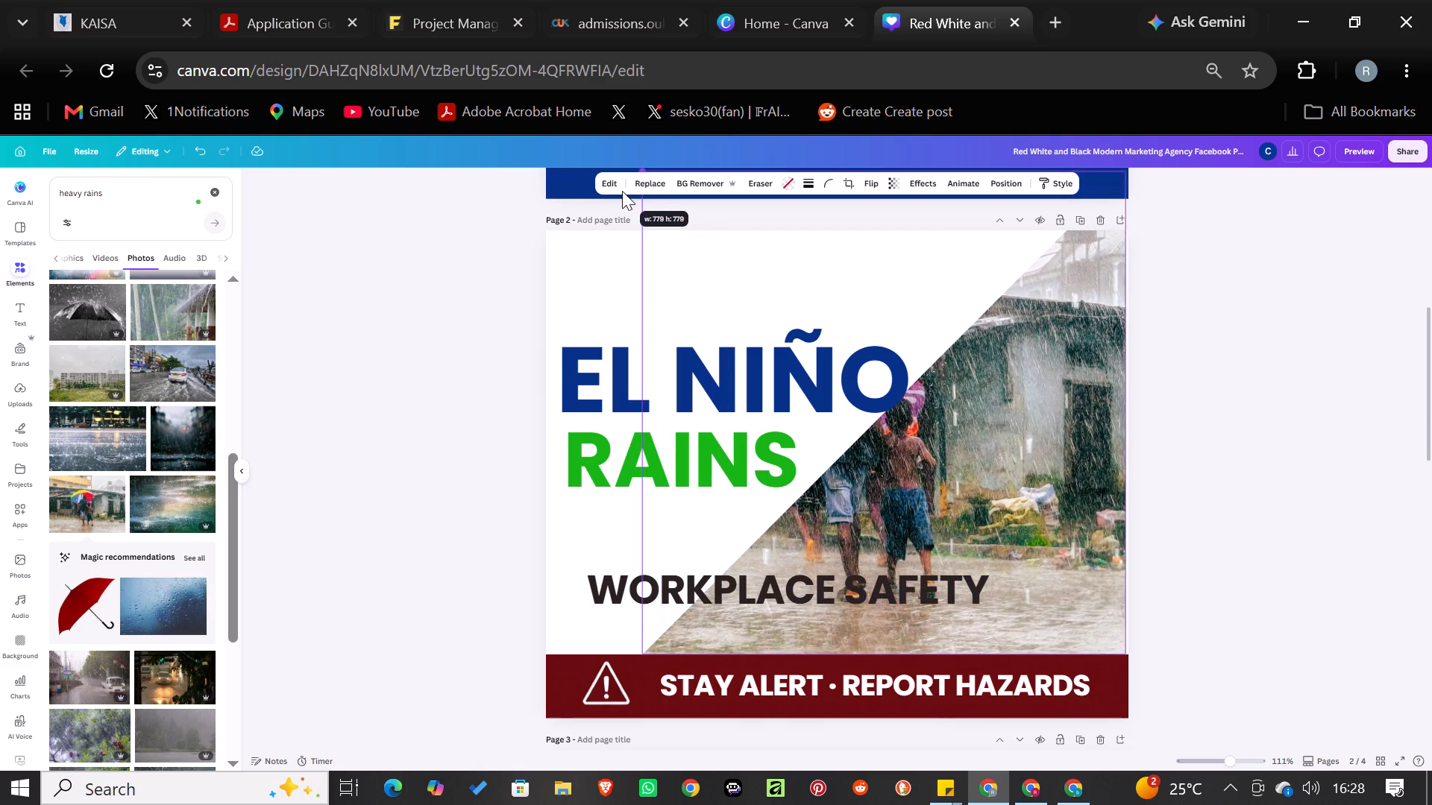
{"action": "left_click_drag", "start_coordinate": [622, 191], "coordinate": [646, 205]}
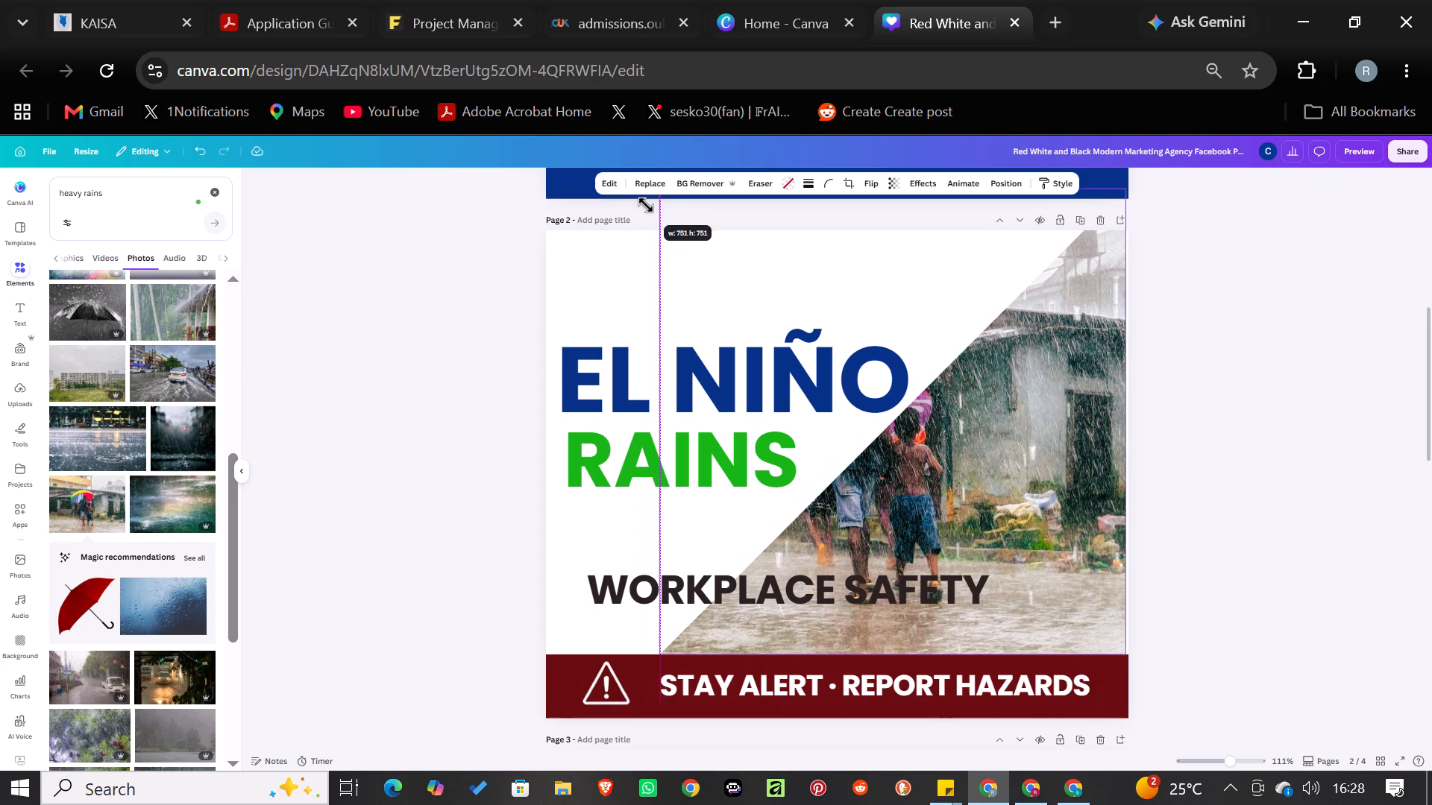
{"action": "left_click_drag", "start_coordinate": [646, 205], "coordinate": [653, 213]}
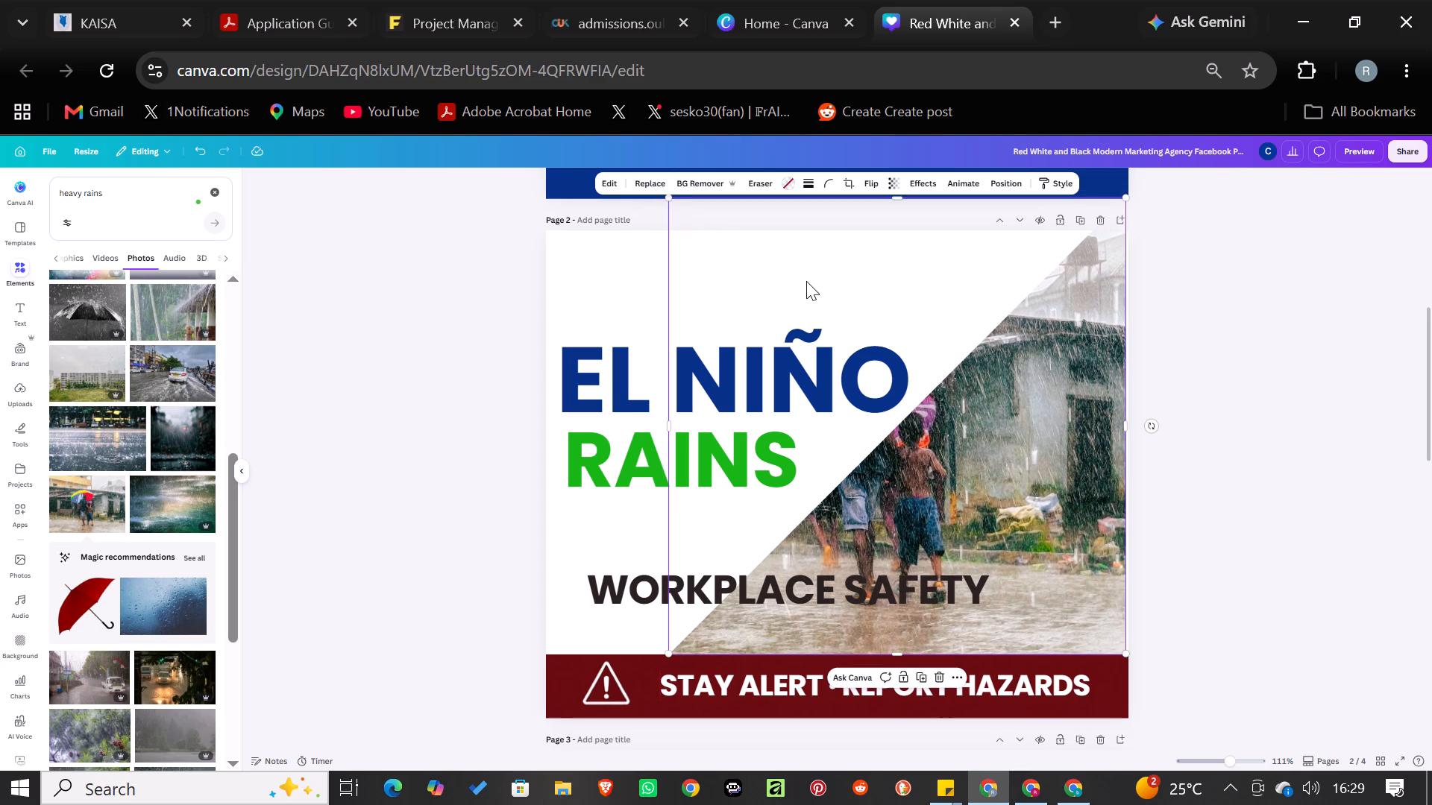
{"action": "left_click_drag", "start_coordinate": [230, 531], "coordinate": [230, 656]}
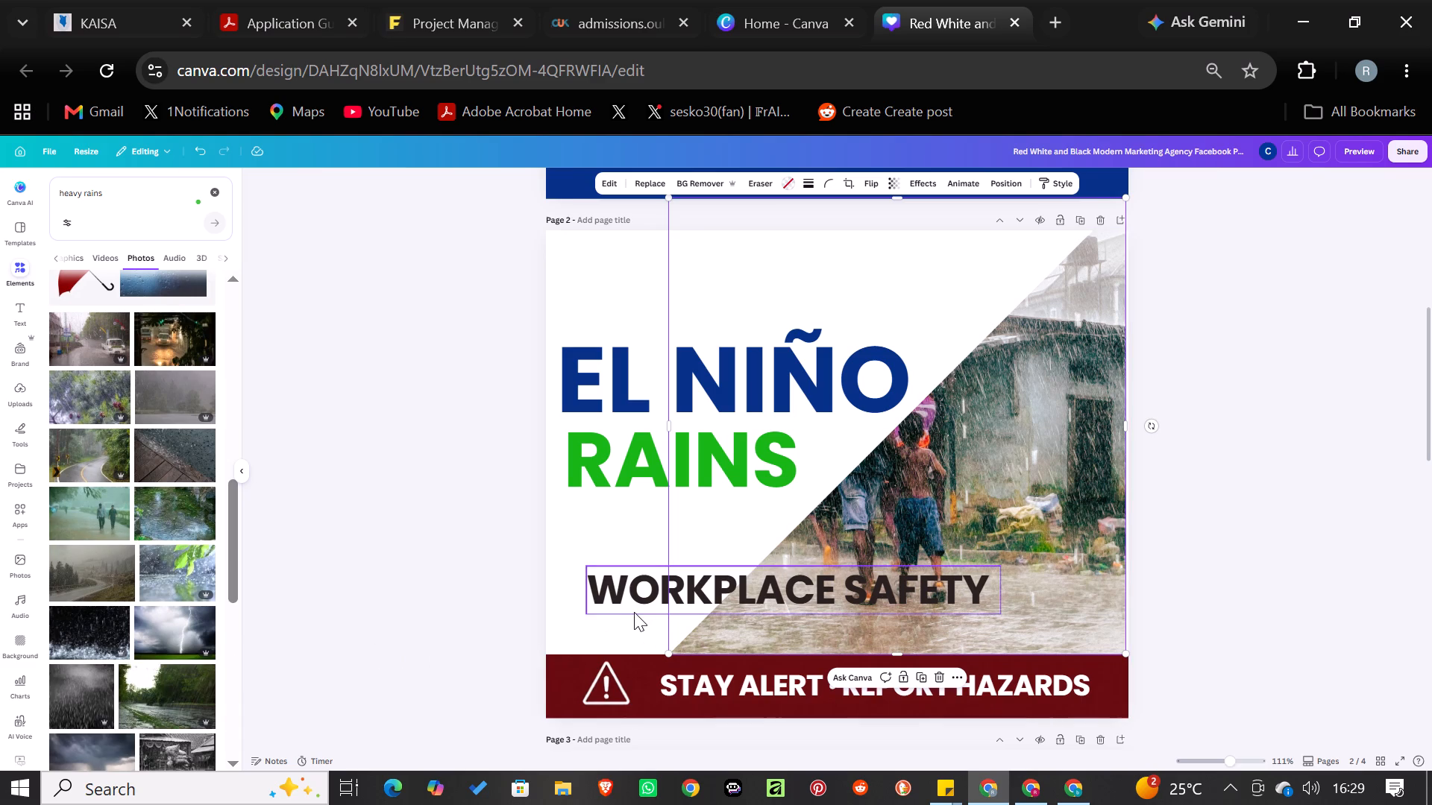
{"action": "left_click", "coordinate": [795, 588]}
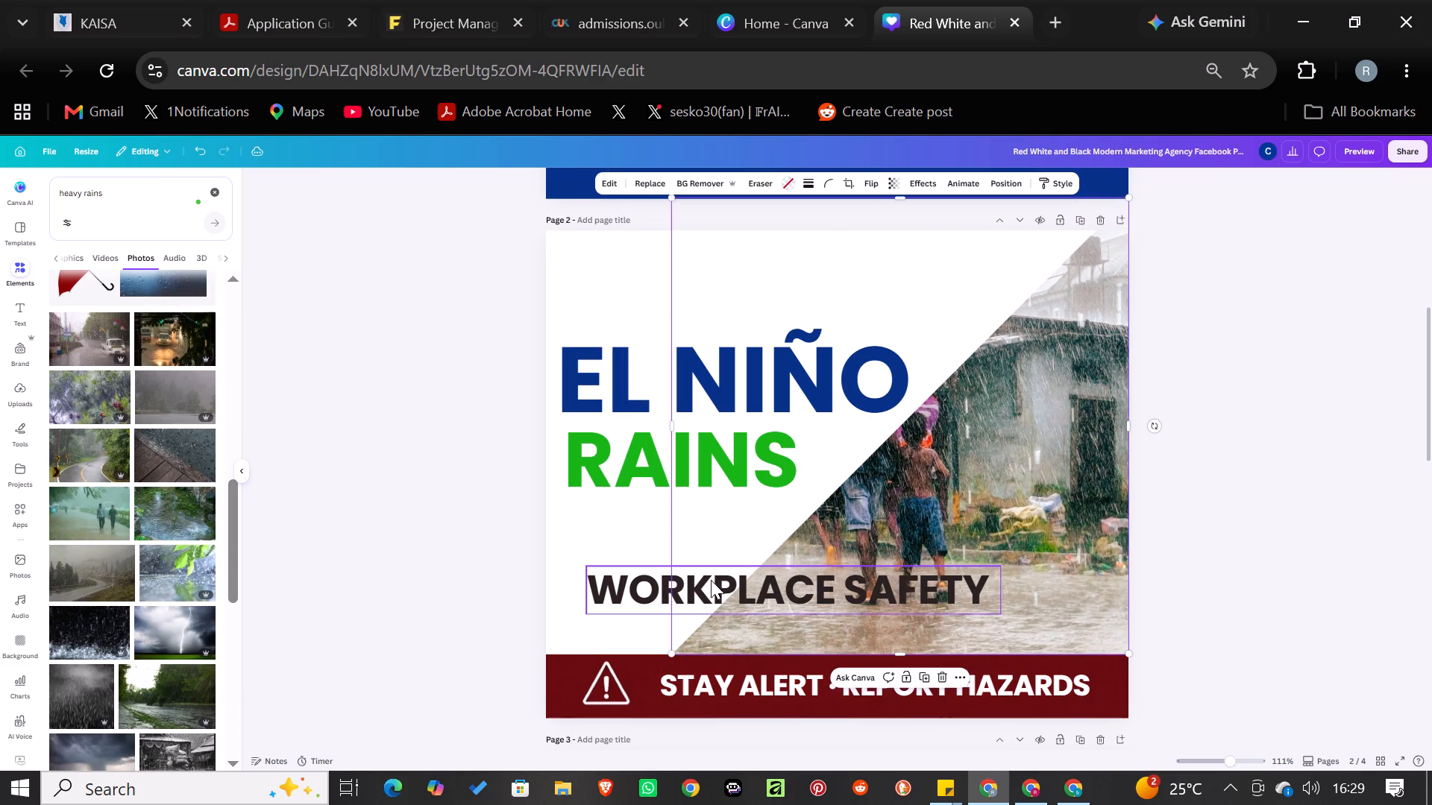
Move WORKPLACE SAFETY close beneath RAINS on page 2 and narrow its text box so the words wrap onto two lines.
{"action": "left_click", "coordinate": [709, 584]}
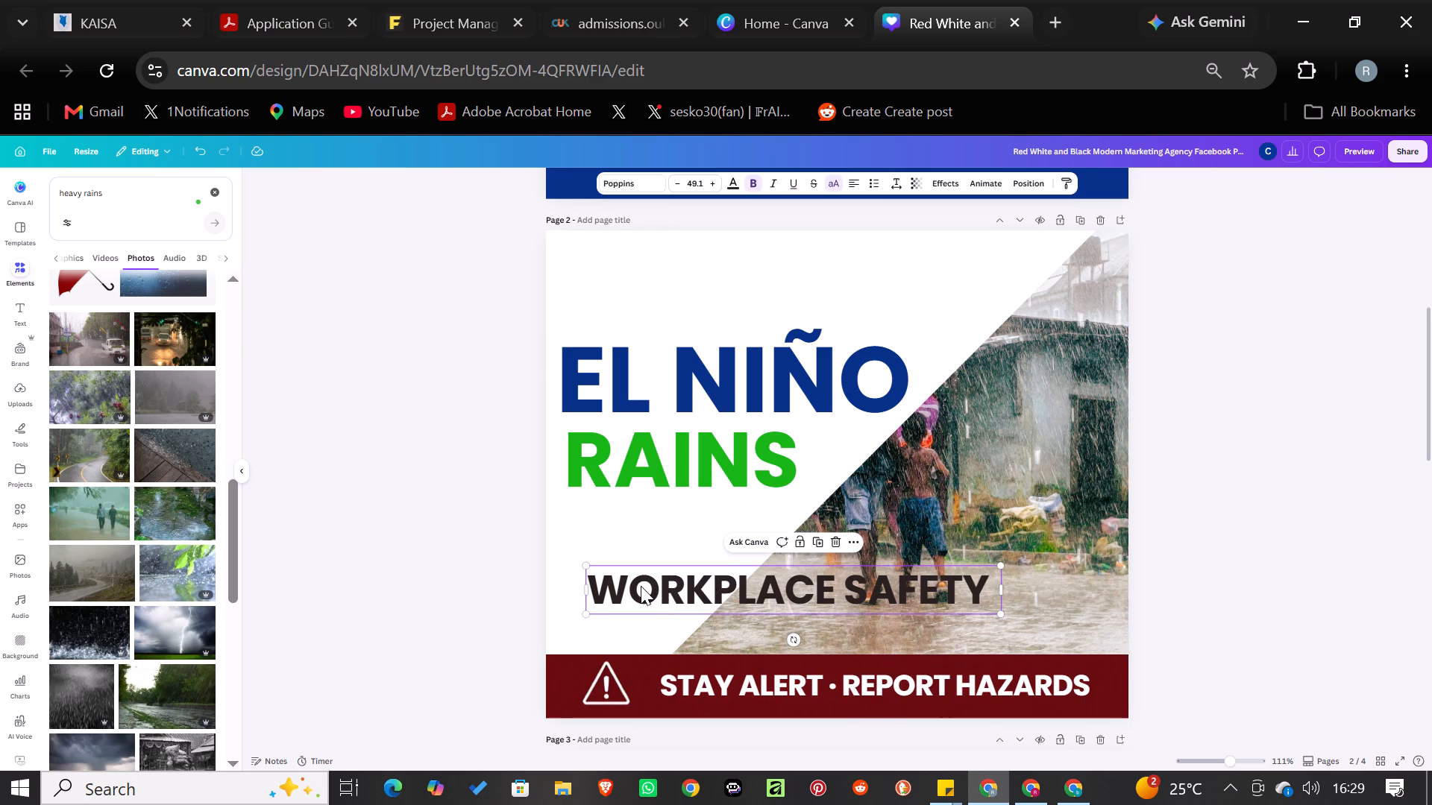
{"action": "left_click", "coordinate": [641, 586]}
{"action": "left_click", "coordinate": [641, 586]}
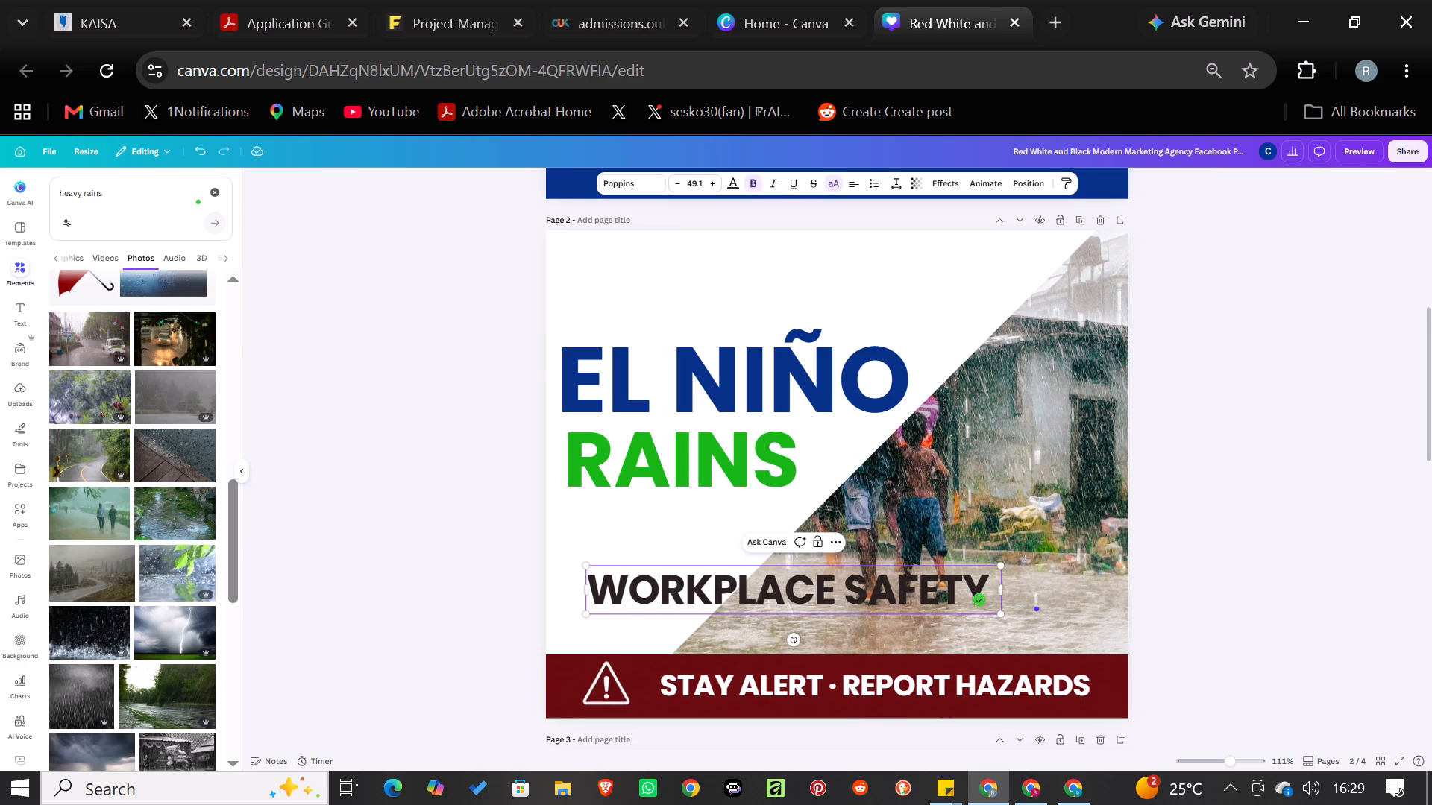
{"action": "left_click", "coordinate": [1237, 622]}
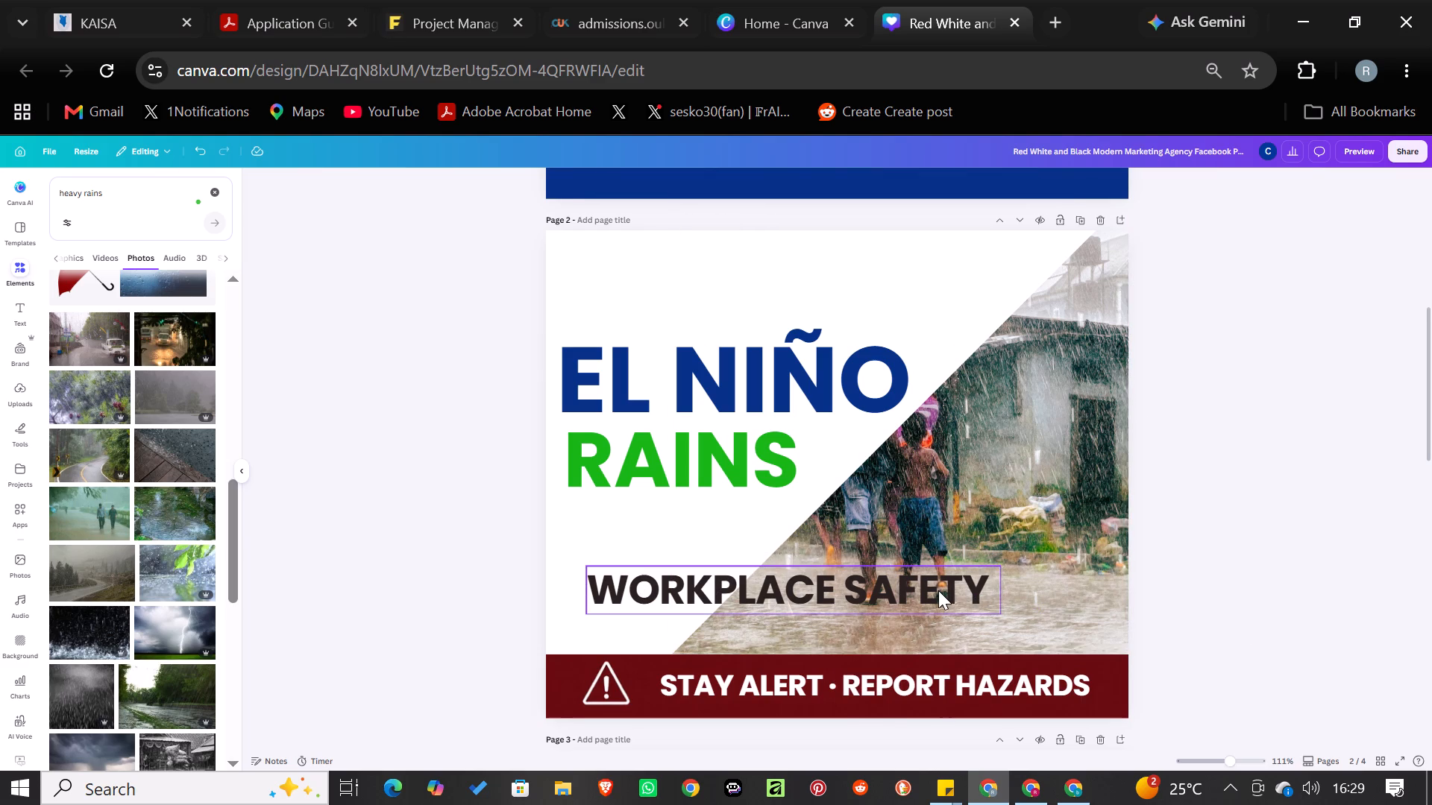
{"action": "left_click_drag", "start_coordinate": [938, 590], "coordinate": [916, 535]}
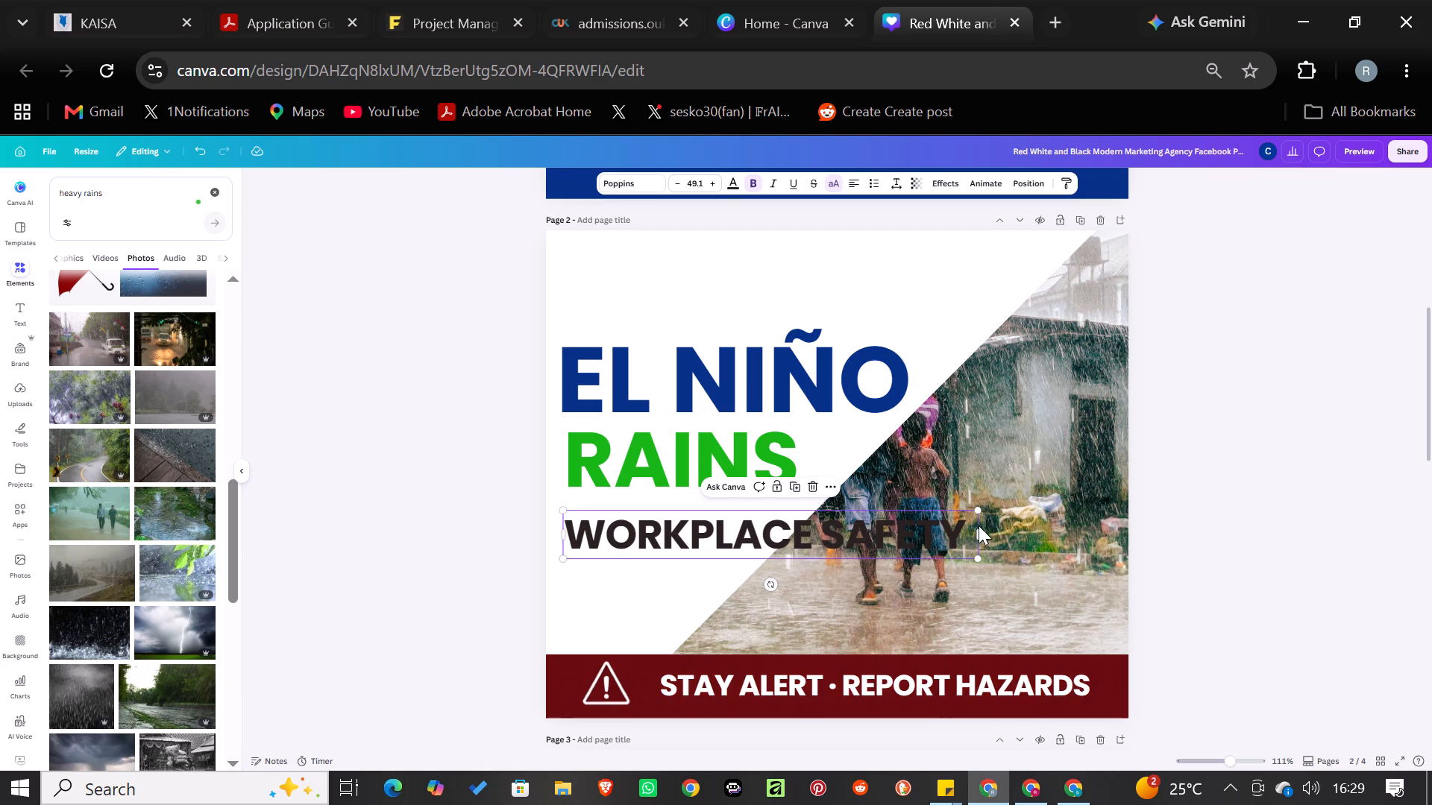
{"action": "left_click_drag", "start_coordinate": [979, 528], "coordinate": [836, 523]}
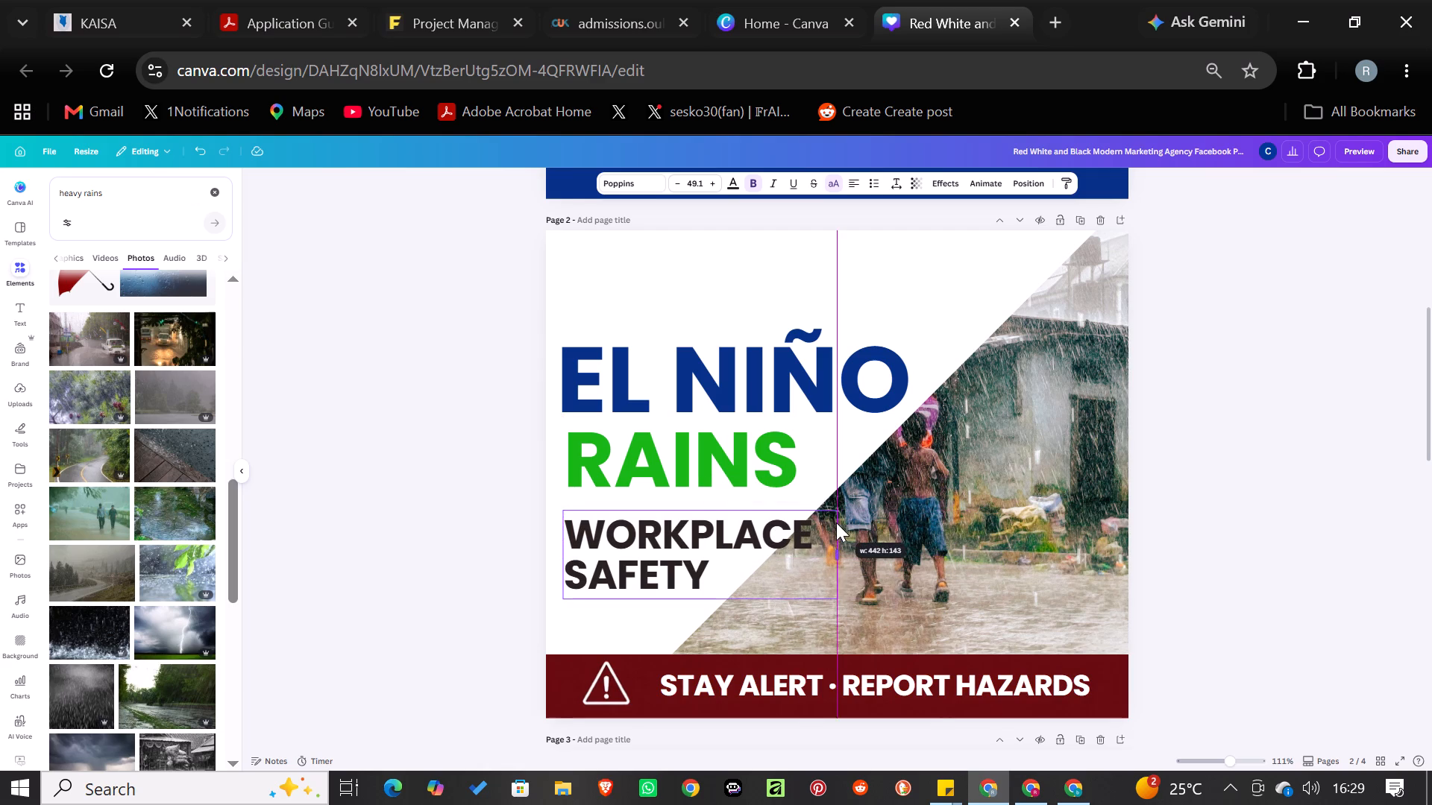
{"action": "left_click_drag", "start_coordinate": [836, 523], "coordinate": [801, 524]}
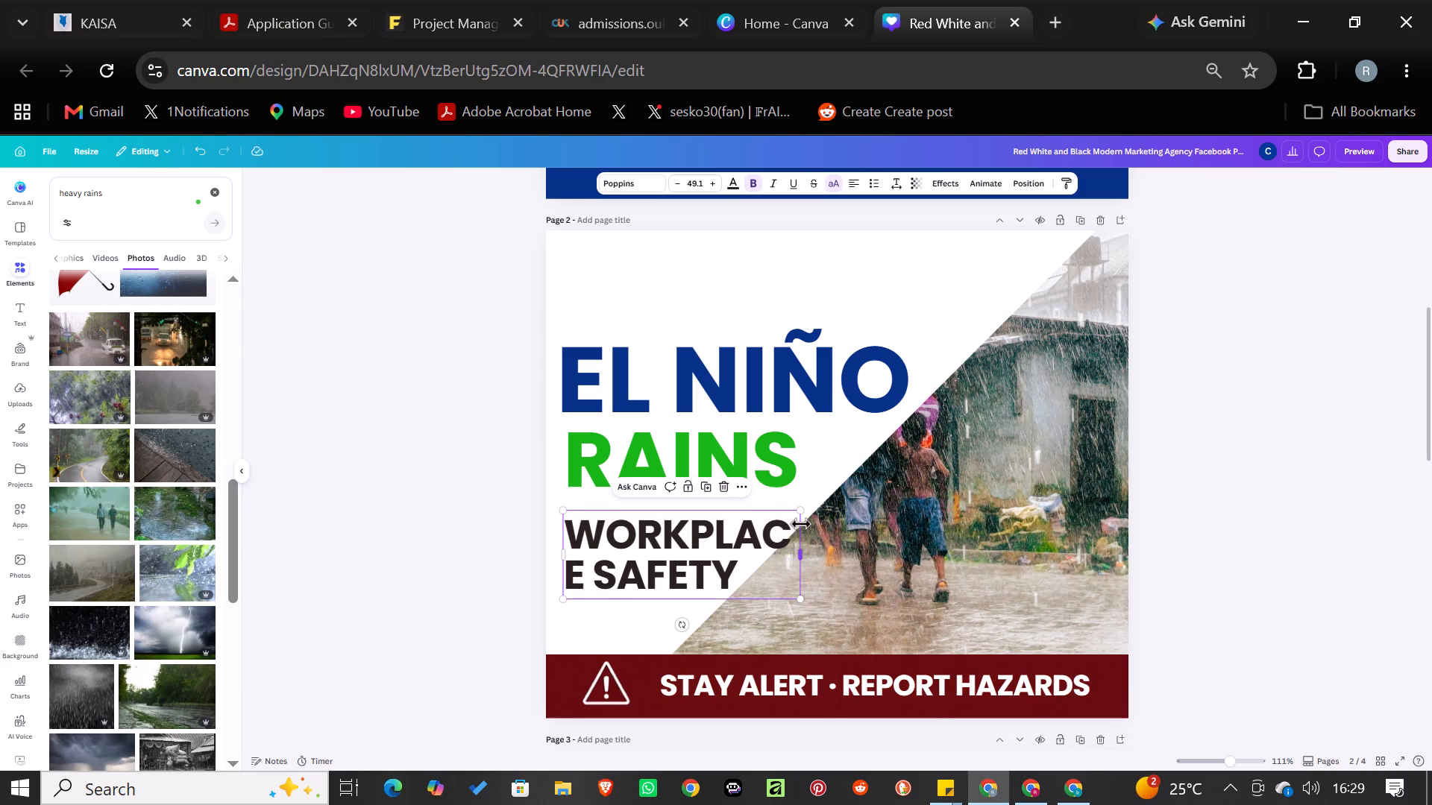
{"action": "left_click", "coordinate": [799, 549]}
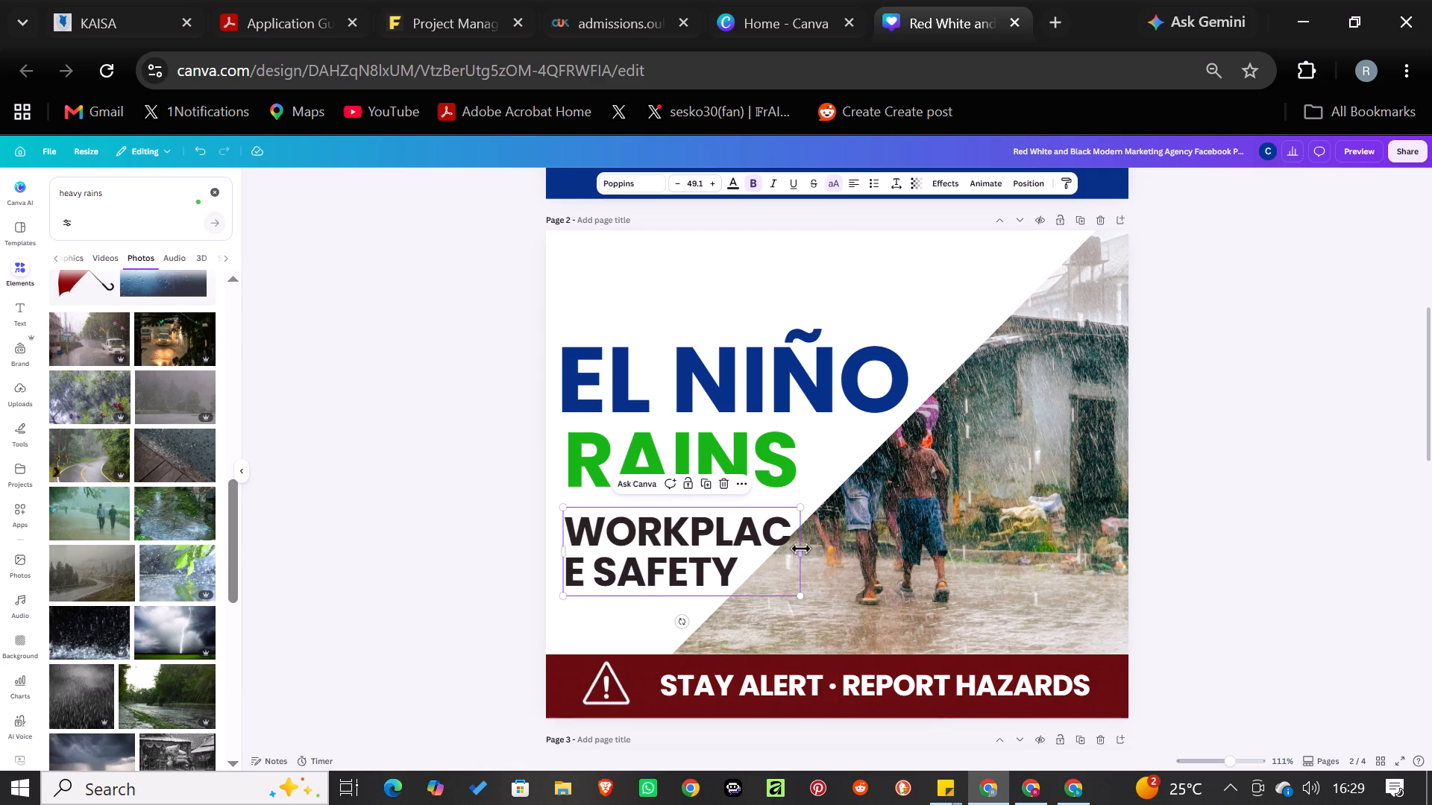
{"action": "left_click_drag", "start_coordinate": [800, 551], "coordinate": [806, 552]}
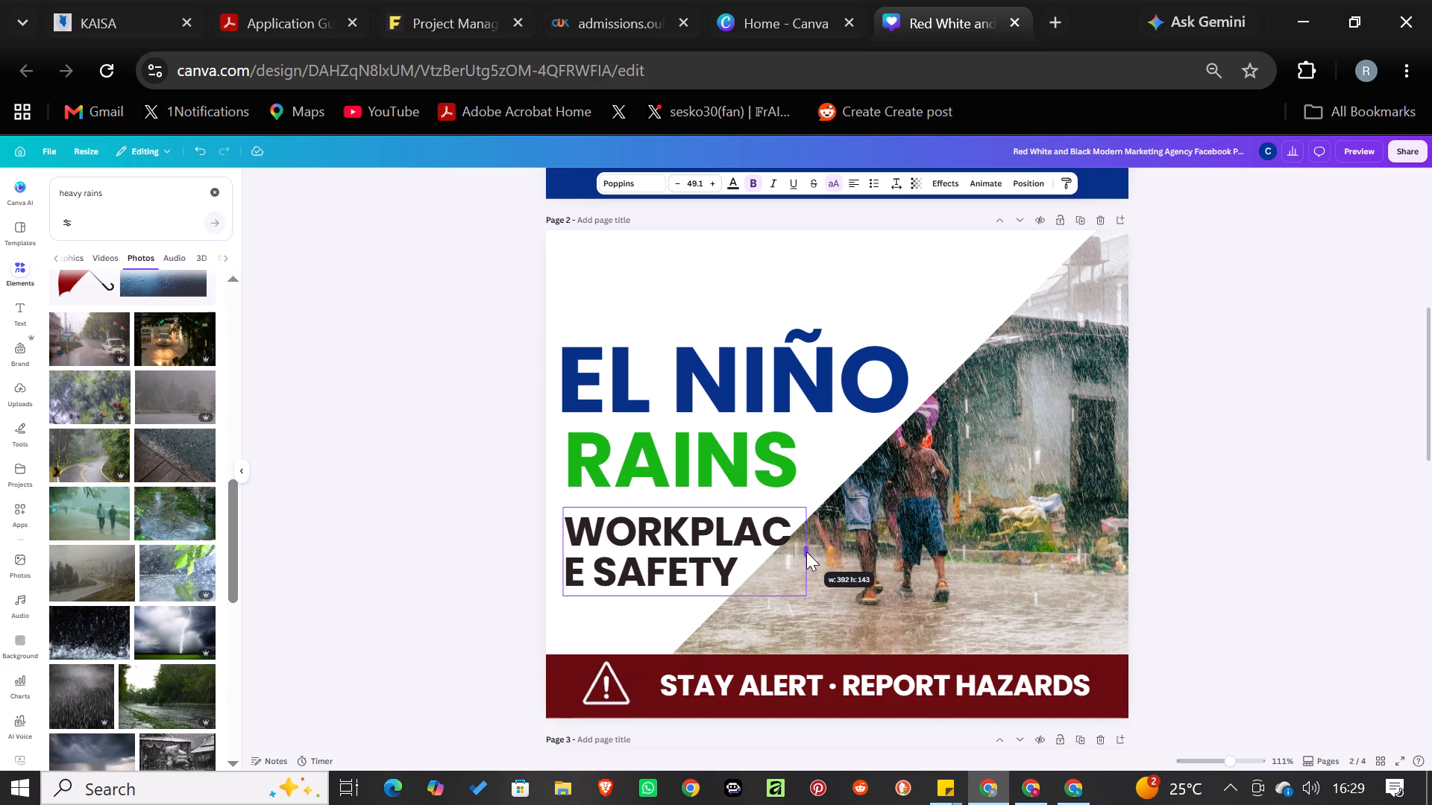
{"action": "left_click_drag", "start_coordinate": [806, 552], "coordinate": [817, 552]}
{"action": "left_click_drag", "start_coordinate": [747, 536], "coordinate": [746, 529]}
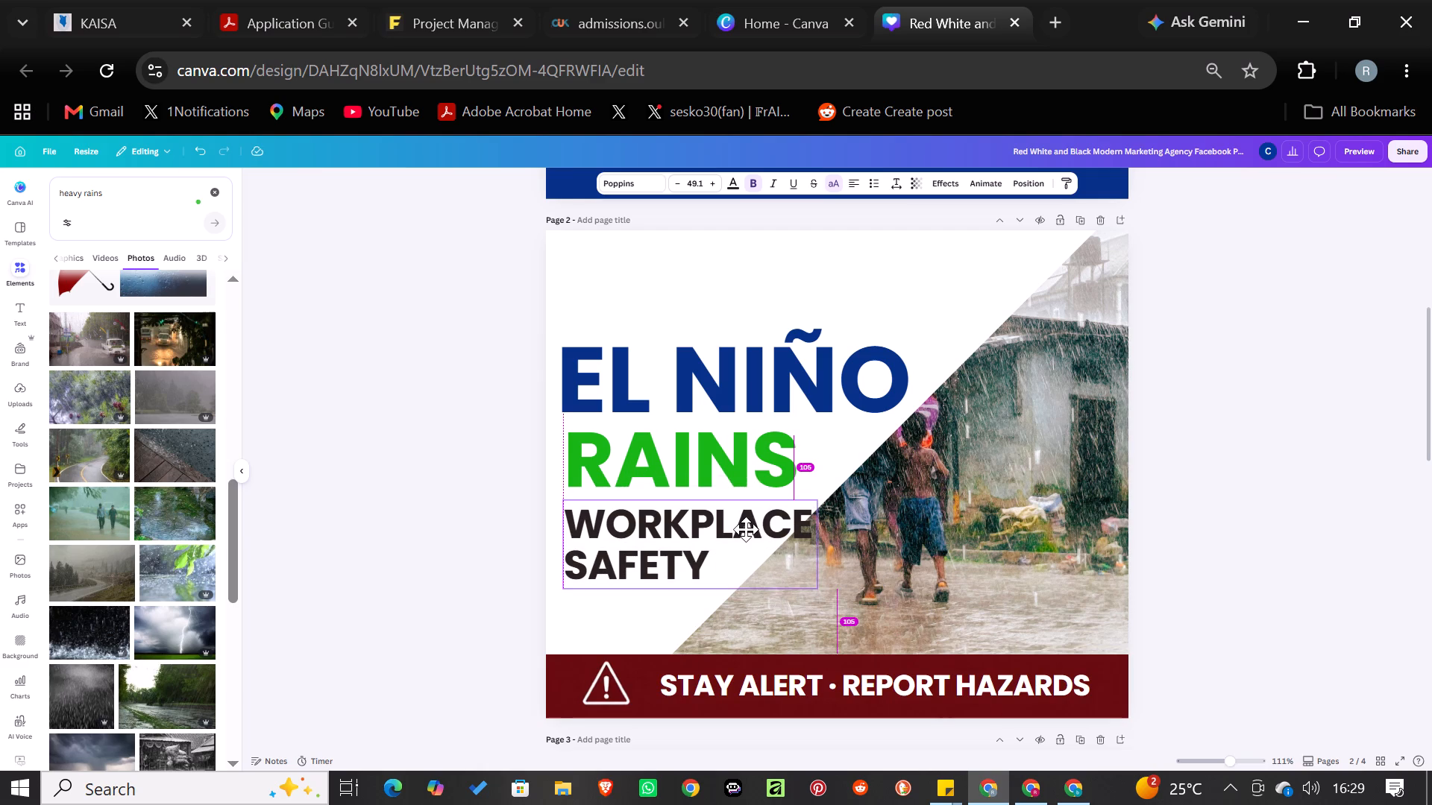
{"action": "left_click_drag", "start_coordinate": [746, 529], "coordinate": [745, 528]}
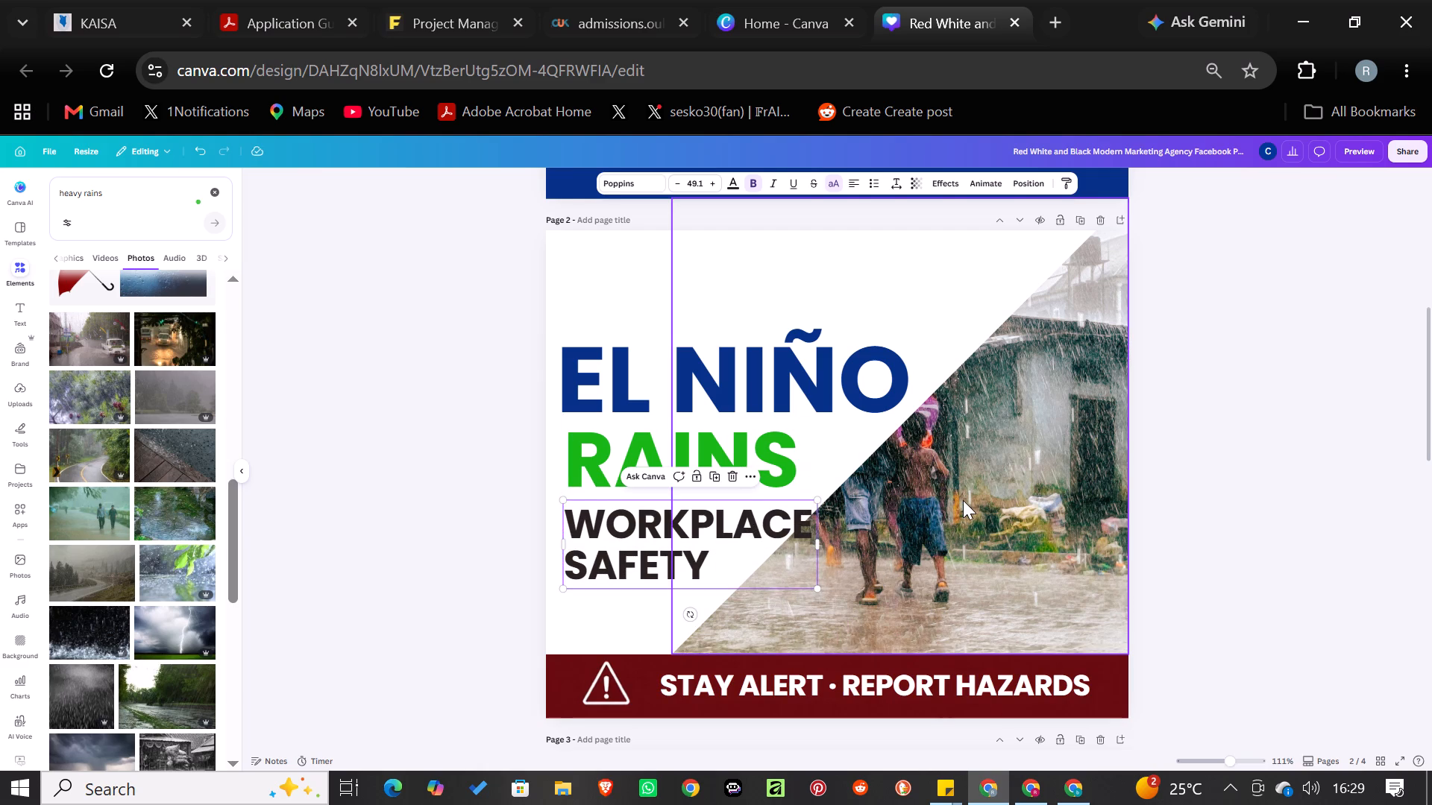
Shrink the triangular rain photo slightly, keeping it flush with page 2's right edge and the red banner.
{"action": "left_click", "coordinate": [963, 500]}
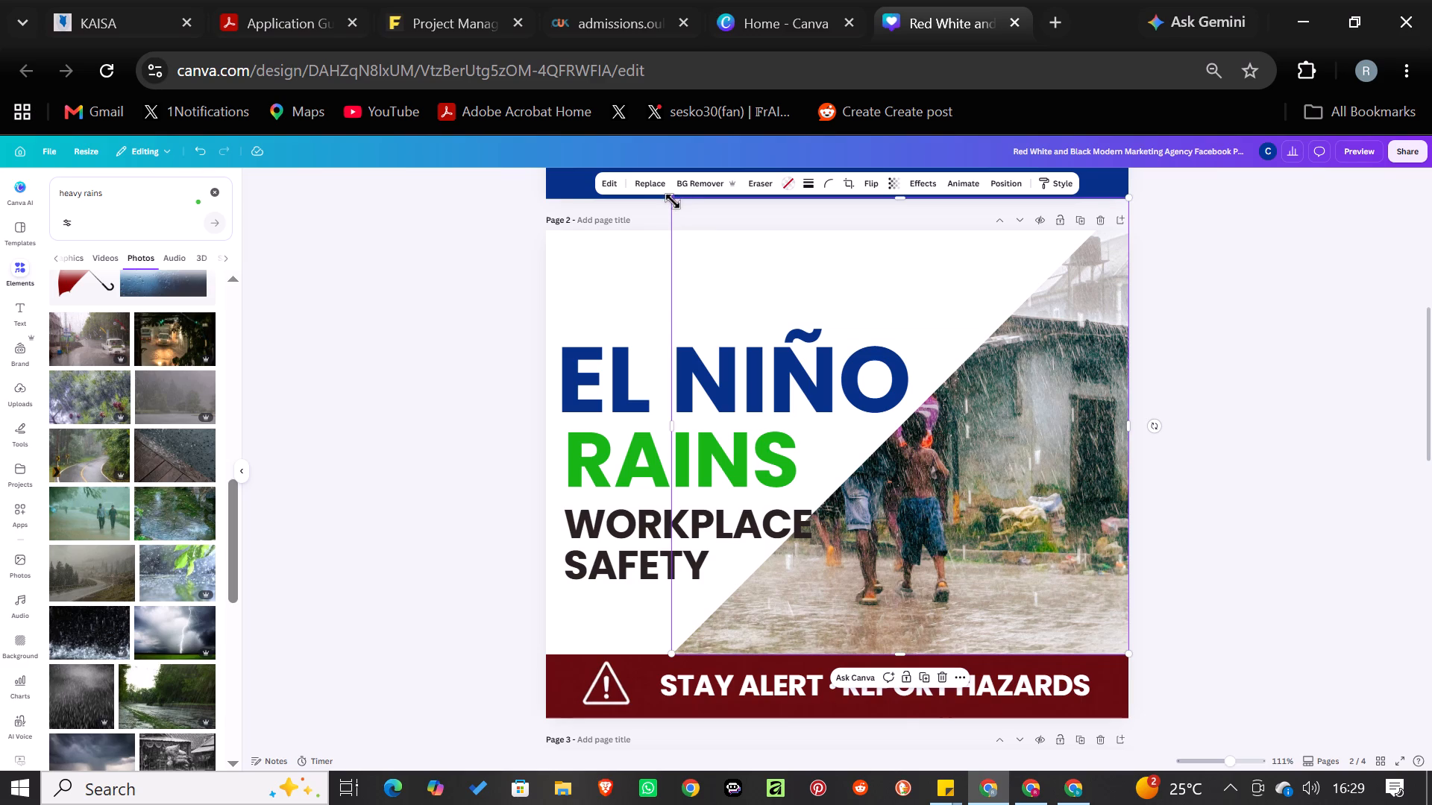
{"action": "left_click_drag", "start_coordinate": [673, 201], "coordinate": [694, 224]}
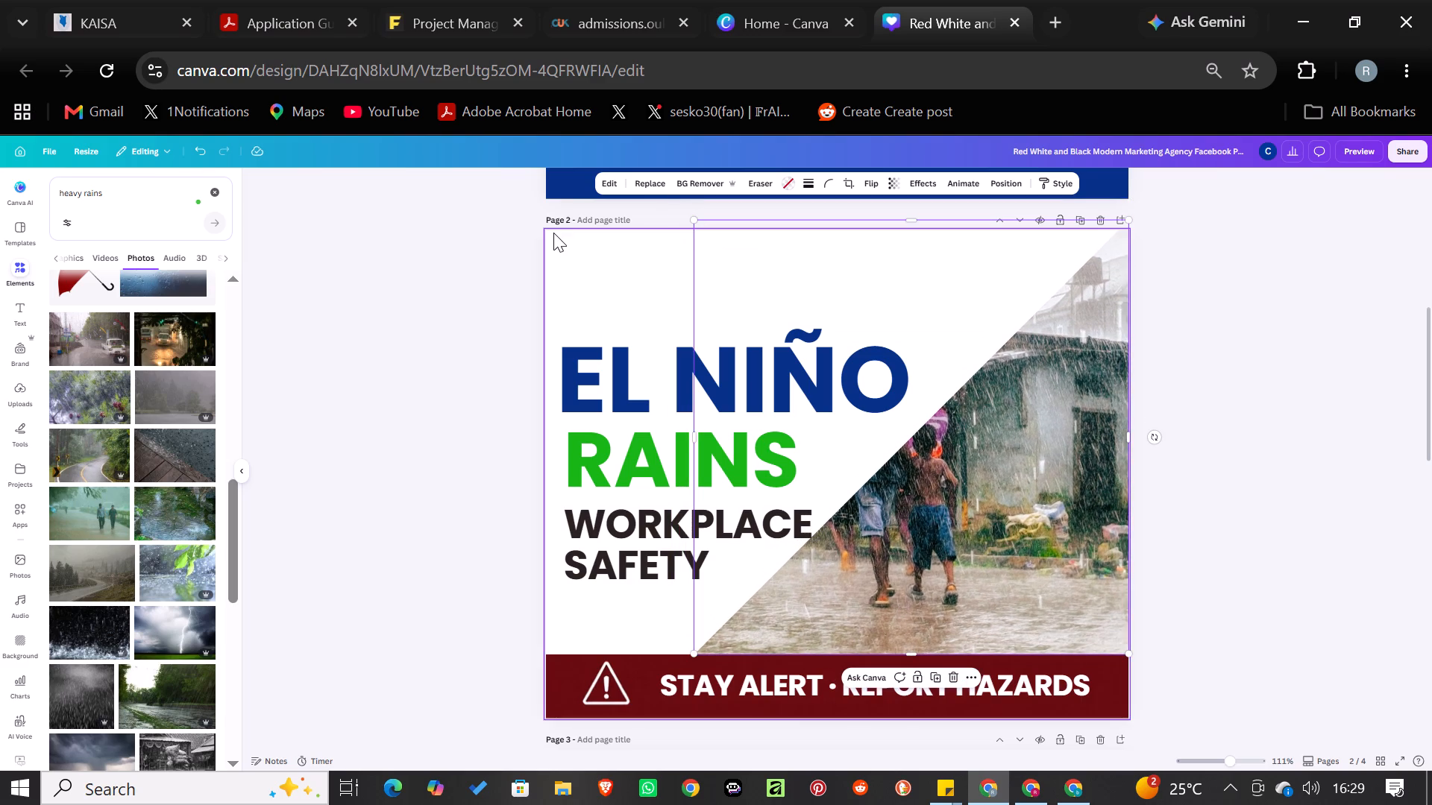
{"action": "left_click", "coordinate": [394, 300]}
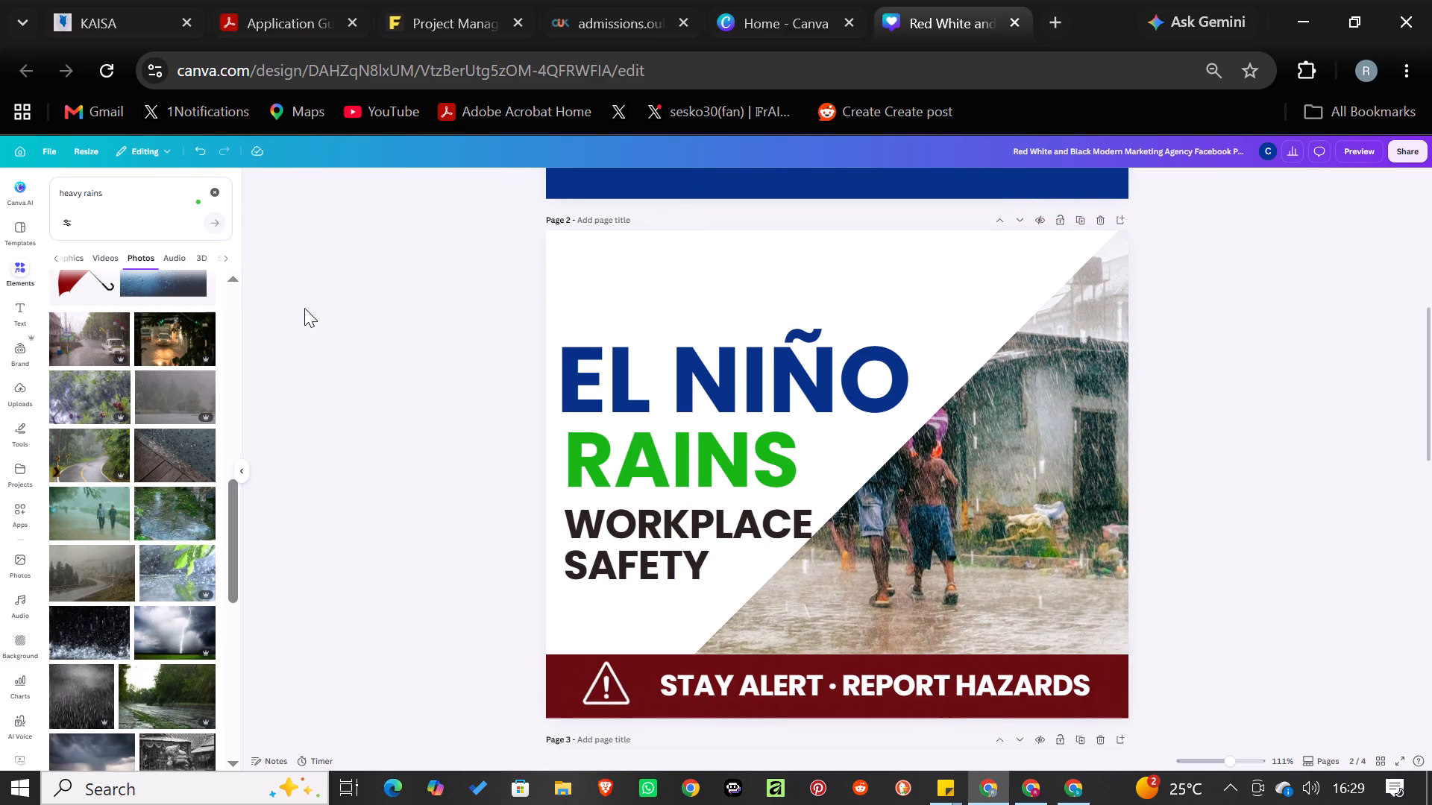
Add the first Adena logo from the Brand Kit to page 2 and place it against the page's top edge above EL NIÑO.
{"action": "left_click", "coordinate": [19, 364]}
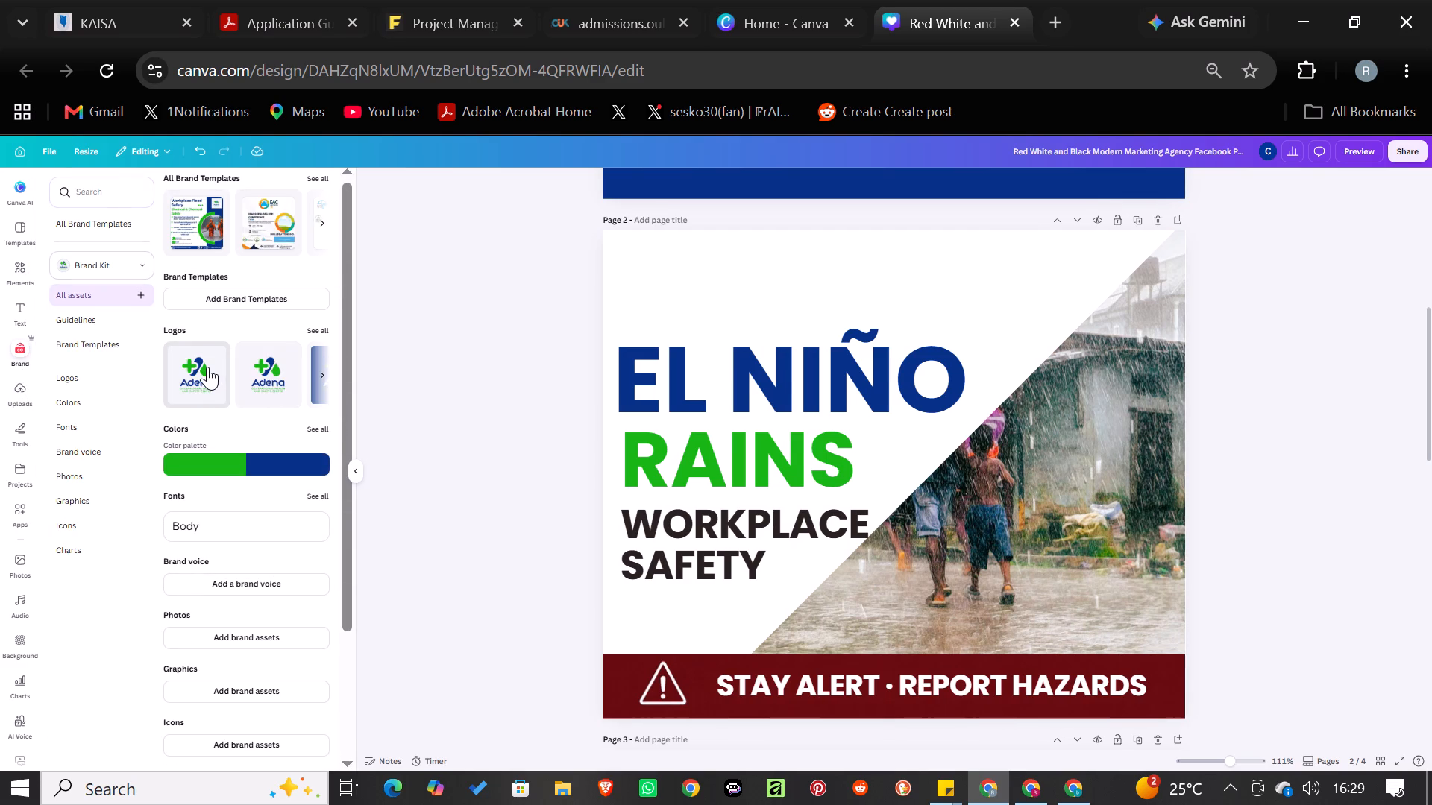
{"action": "left_click", "coordinate": [207, 367]}
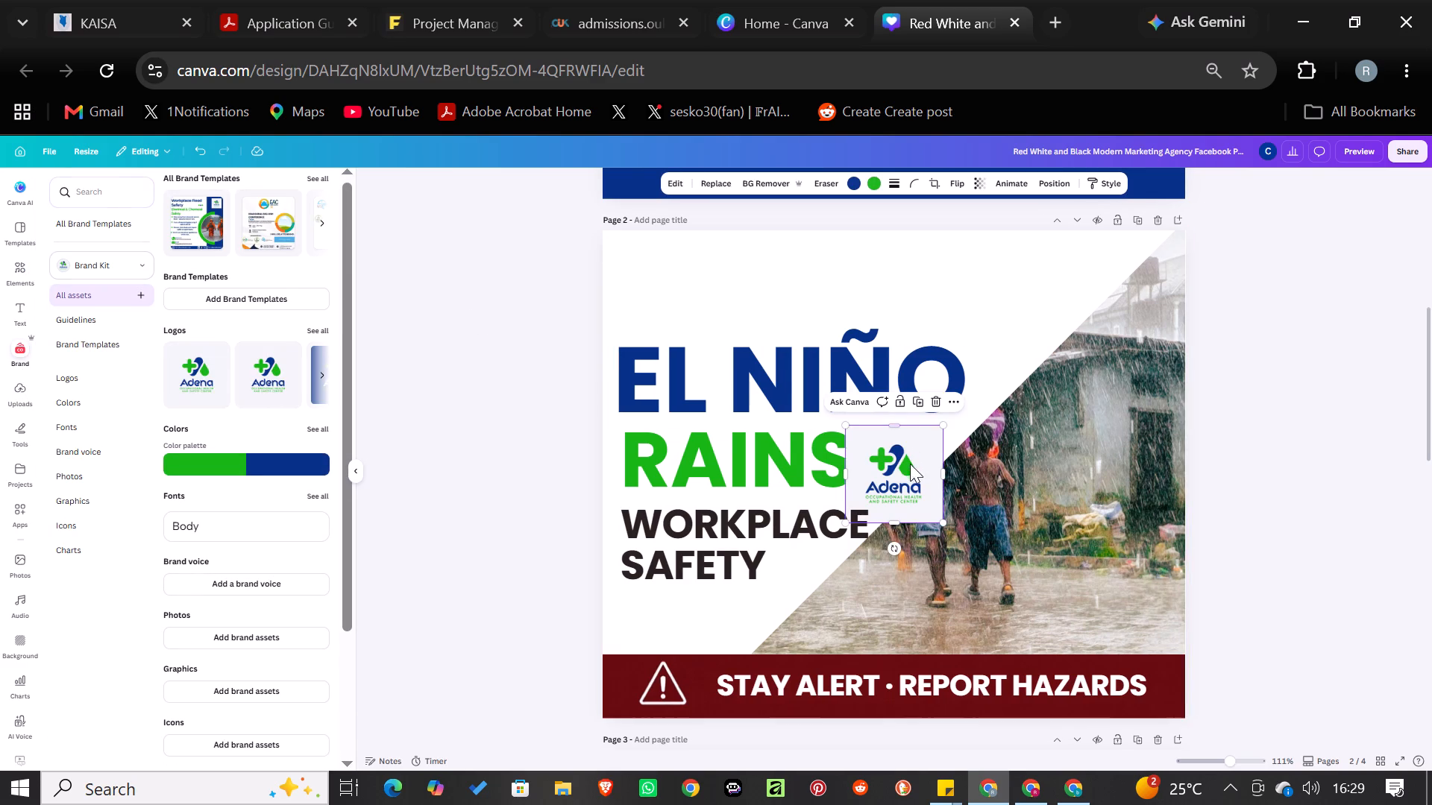
{"action": "left_click_drag", "start_coordinate": [912, 479], "coordinate": [879, 288]}
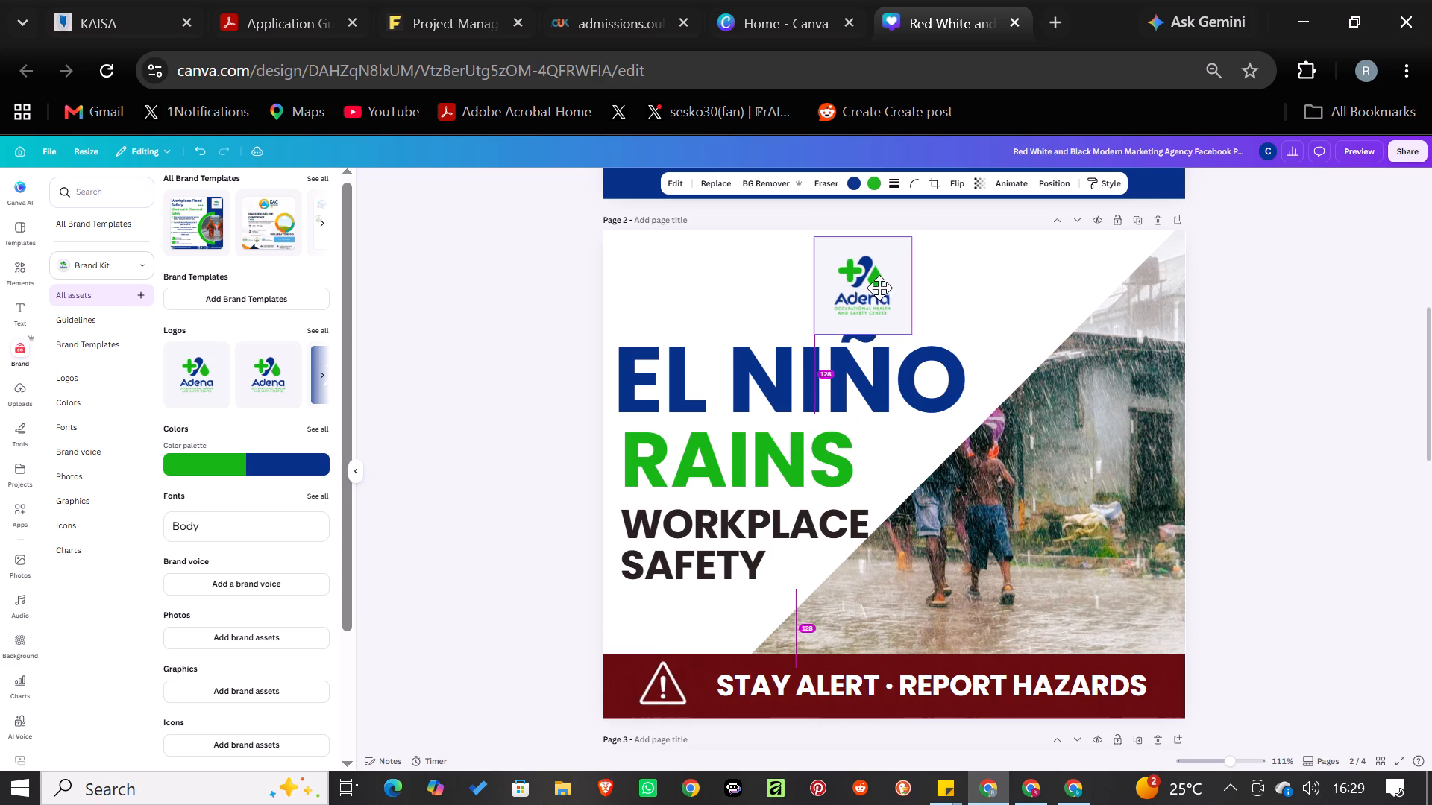
{"action": "left_click_drag", "start_coordinate": [879, 288], "coordinate": [879, 283]}
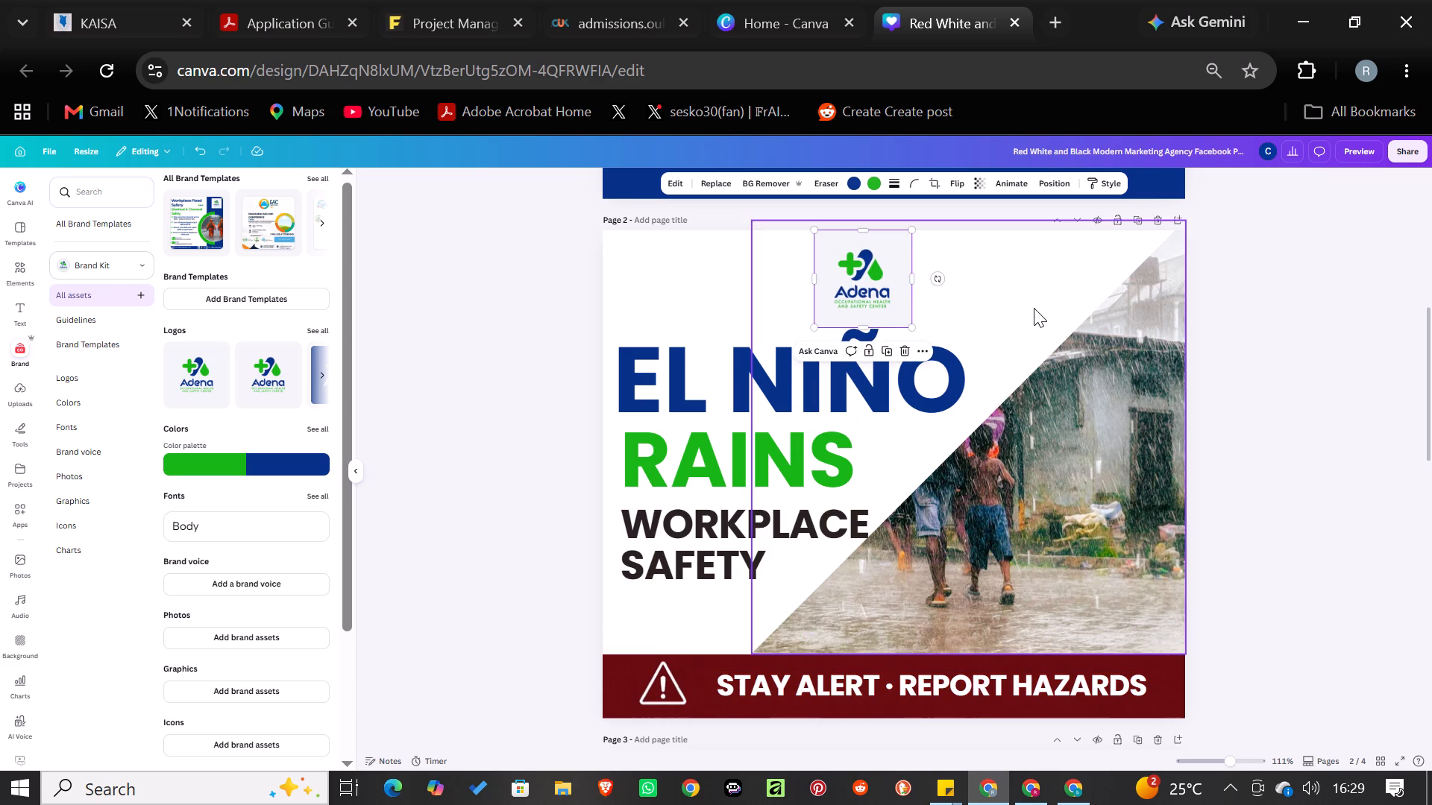
{"action": "left_click_drag", "start_coordinate": [879, 270], "coordinate": [897, 270]}
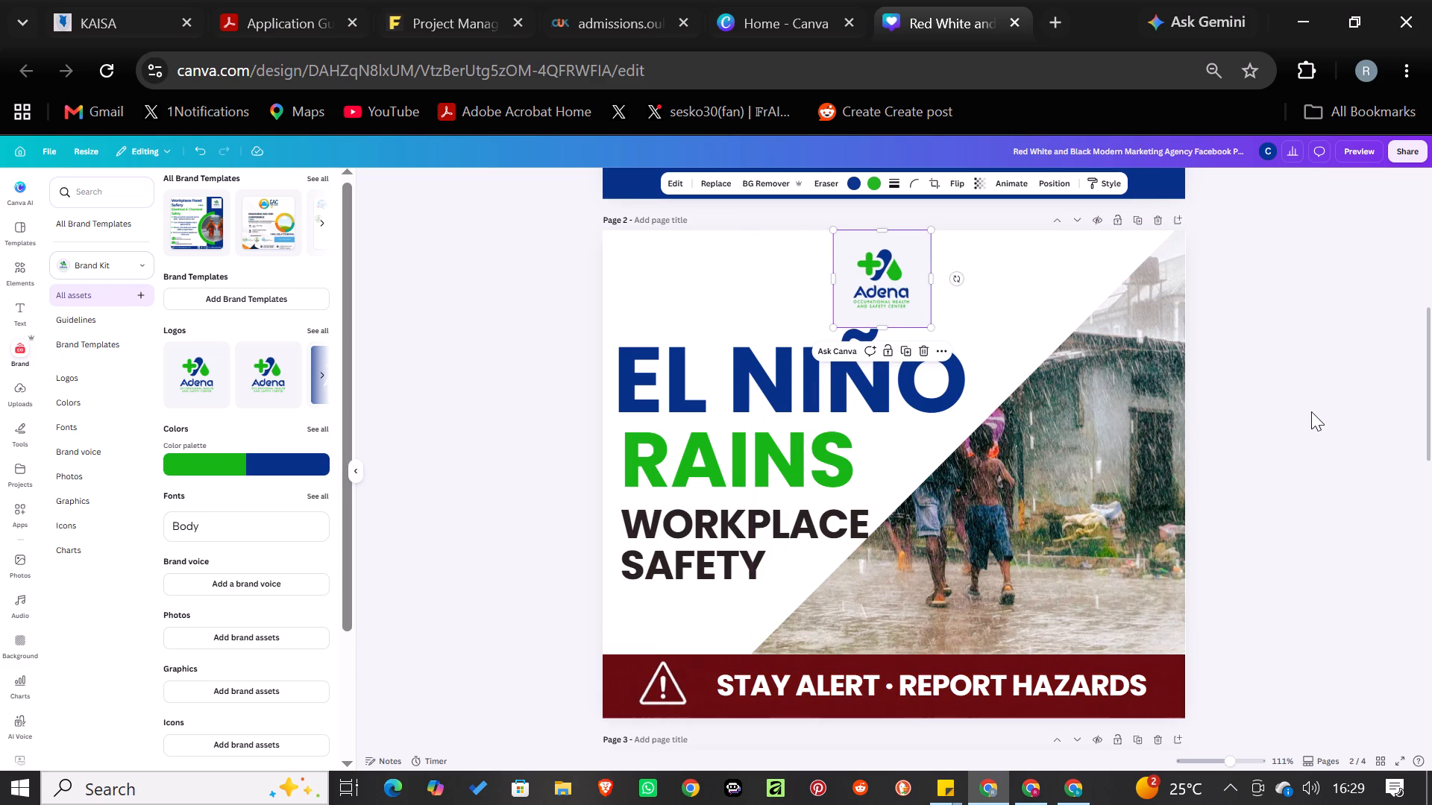
{"action": "left_click", "coordinate": [1431, 417]}
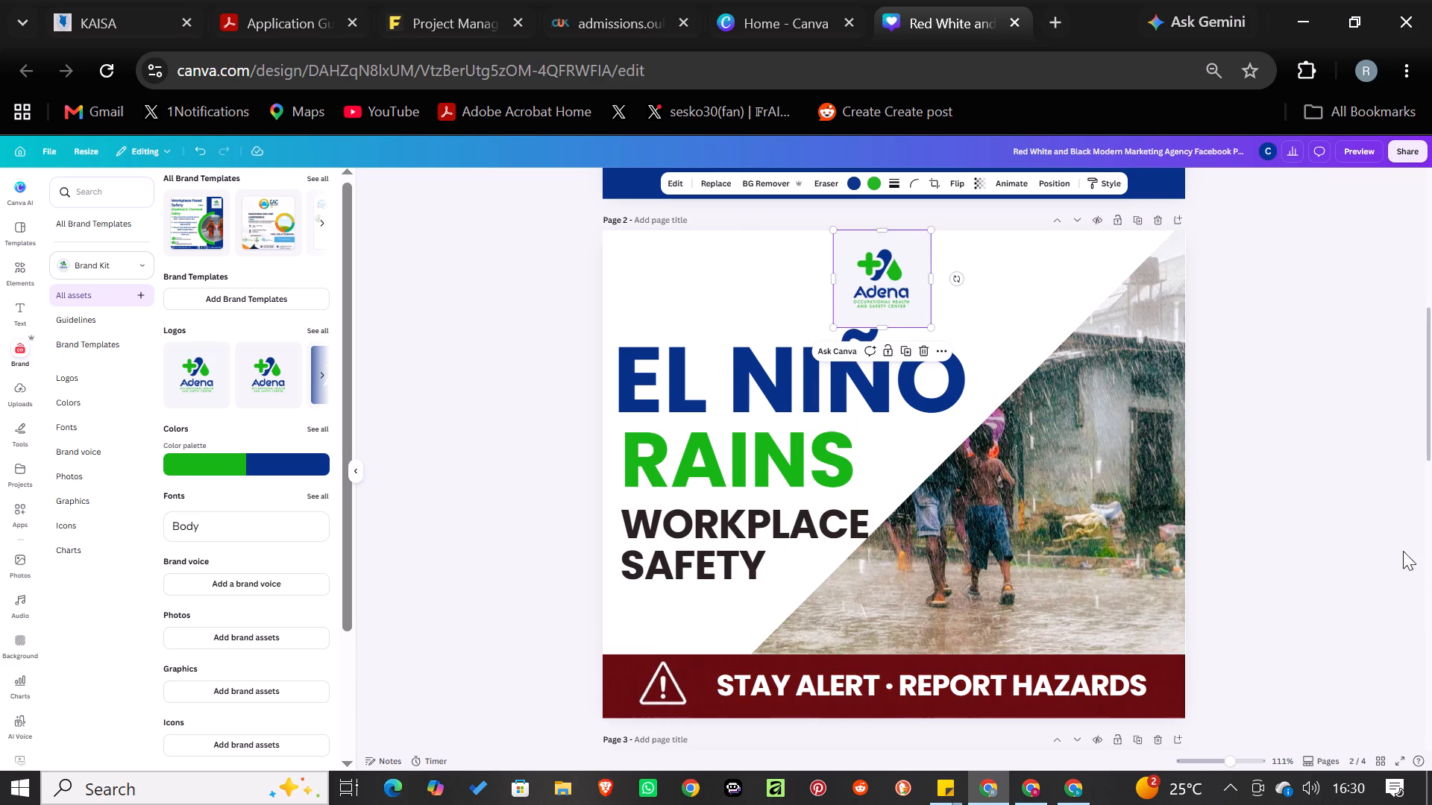
{"action": "left_click", "coordinate": [1397, 542]}
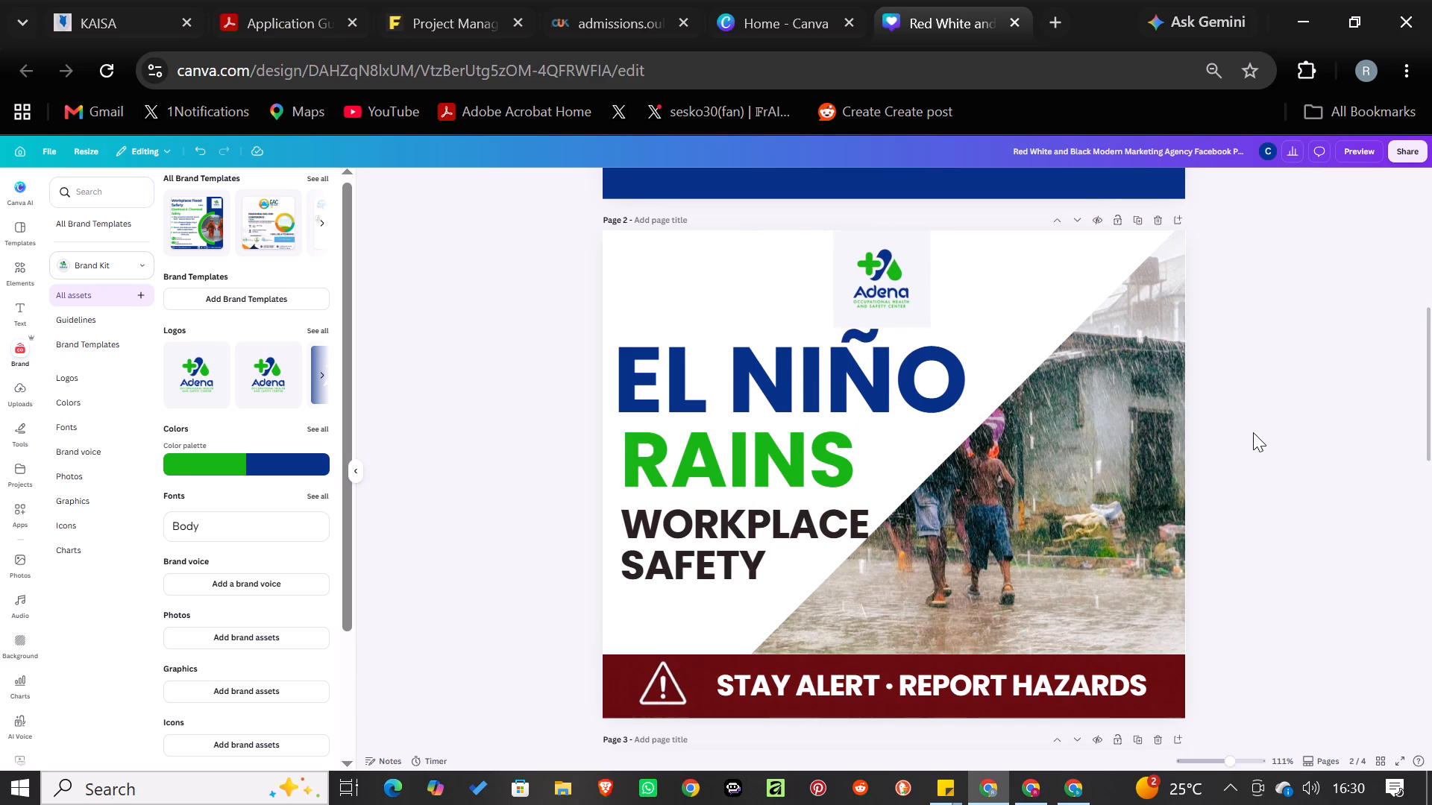